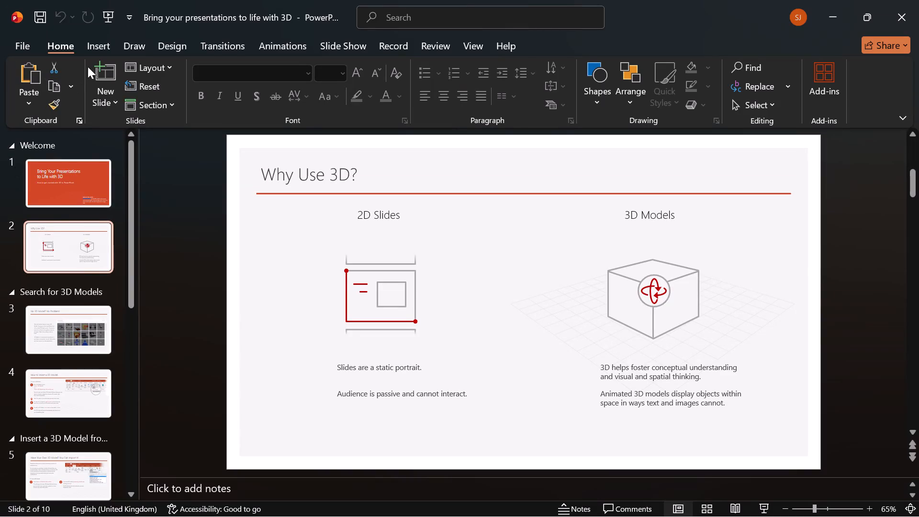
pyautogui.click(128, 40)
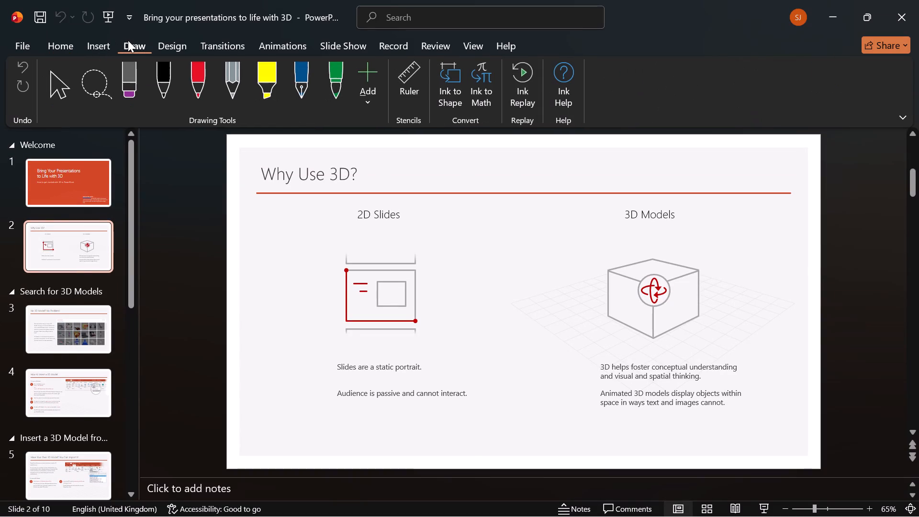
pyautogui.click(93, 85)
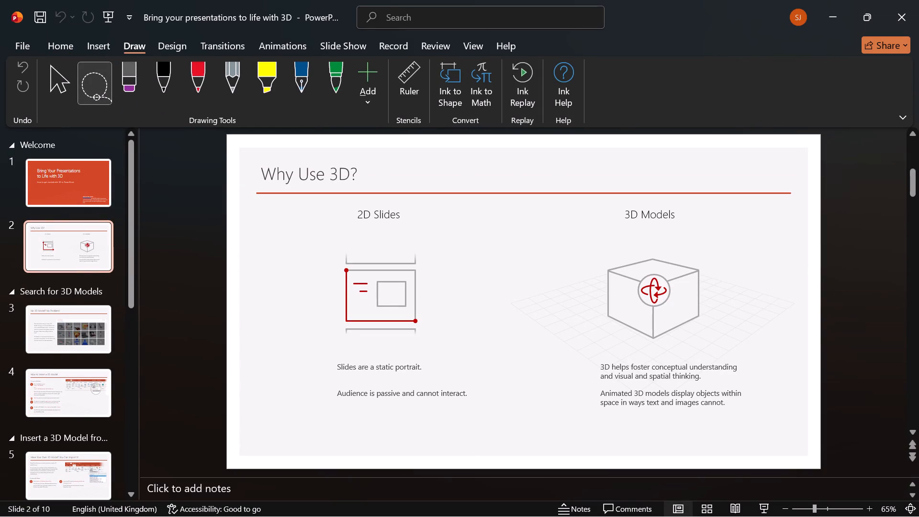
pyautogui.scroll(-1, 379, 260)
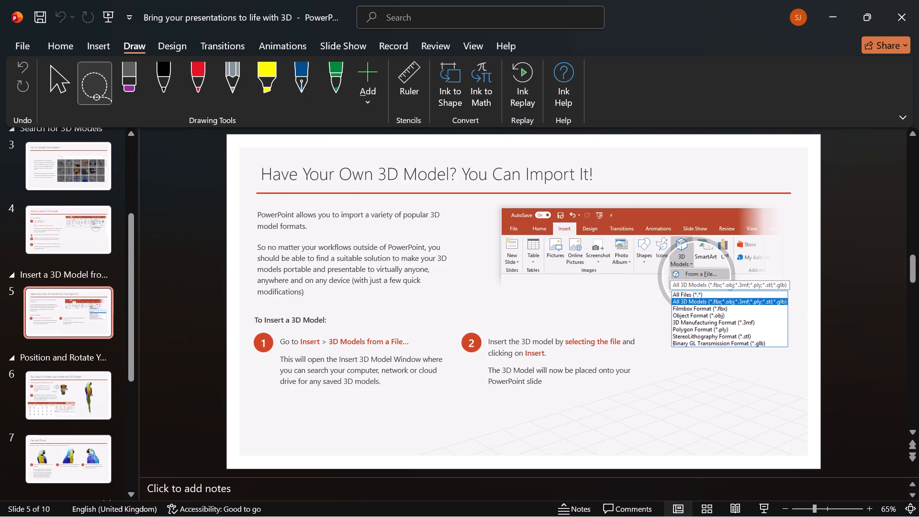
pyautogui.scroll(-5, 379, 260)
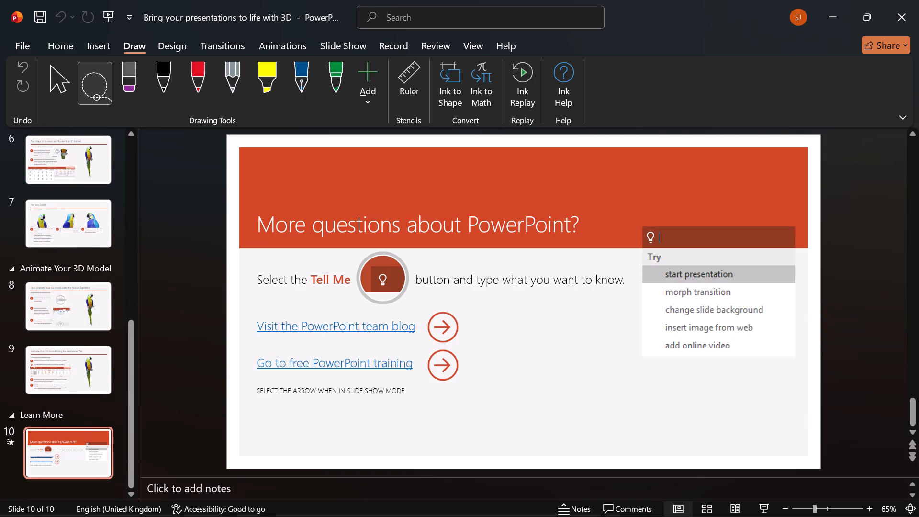
# Create a new blank presentation and activate the title placeholder on its first slide.
pyautogui.click(29, 54)
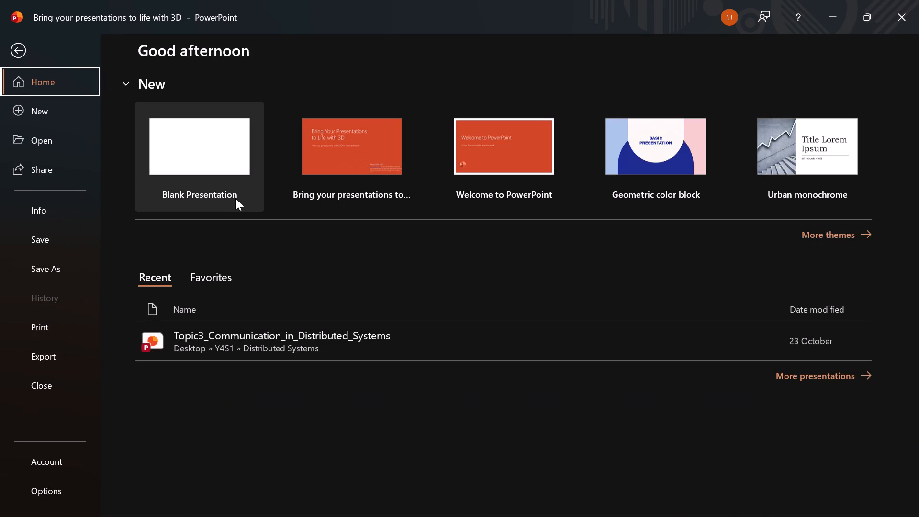
pyautogui.click(235, 198)
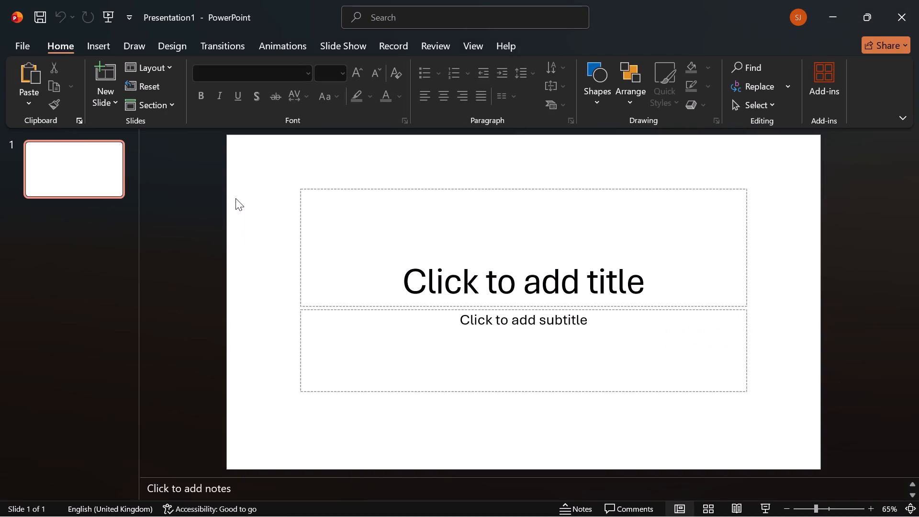
pyautogui.click(354, 269)
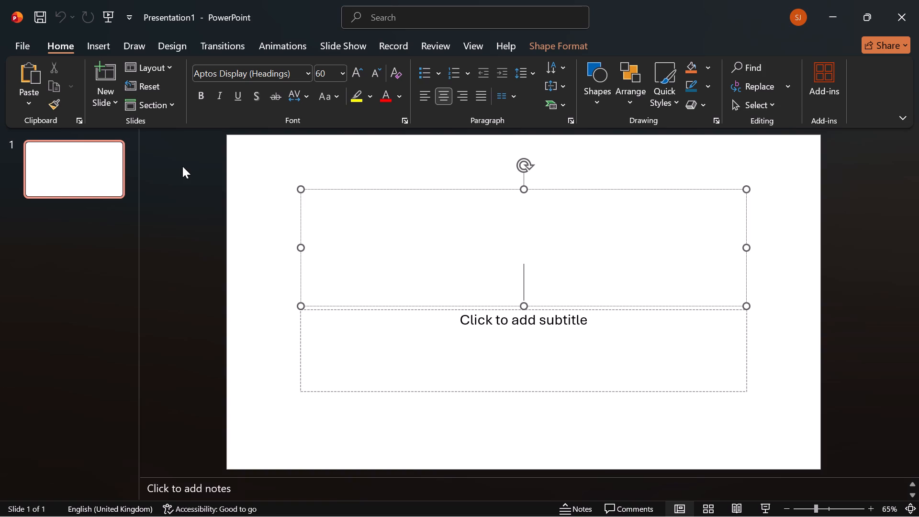
# Go to the start page that offers new presentation templates and recent files.
pyautogui.click(22, 46)
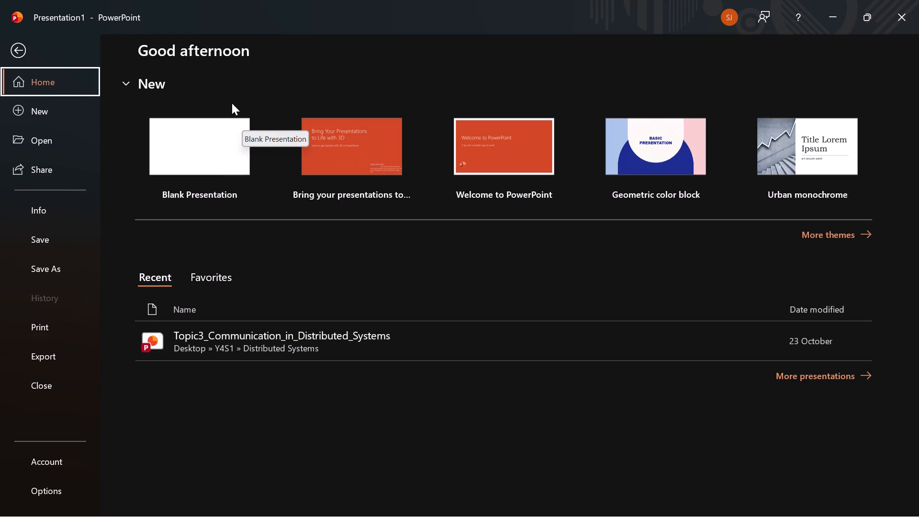
pyautogui.click(56, 95)
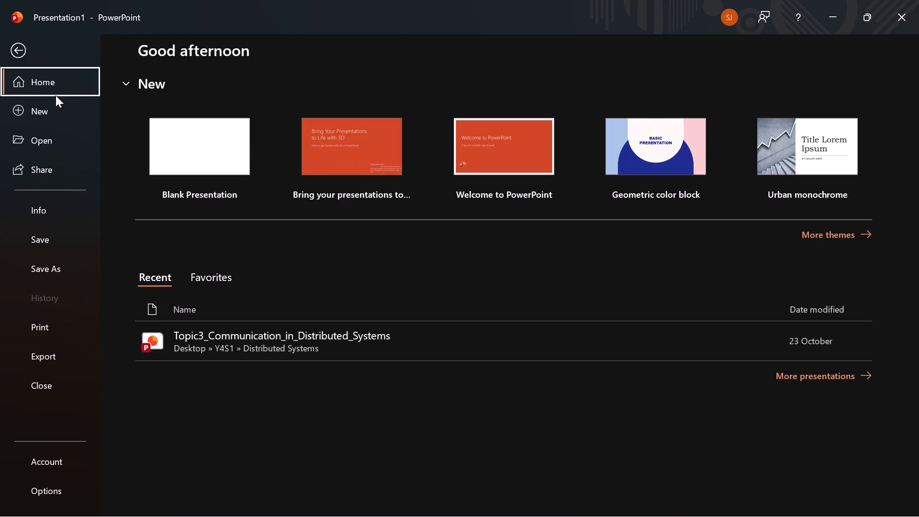
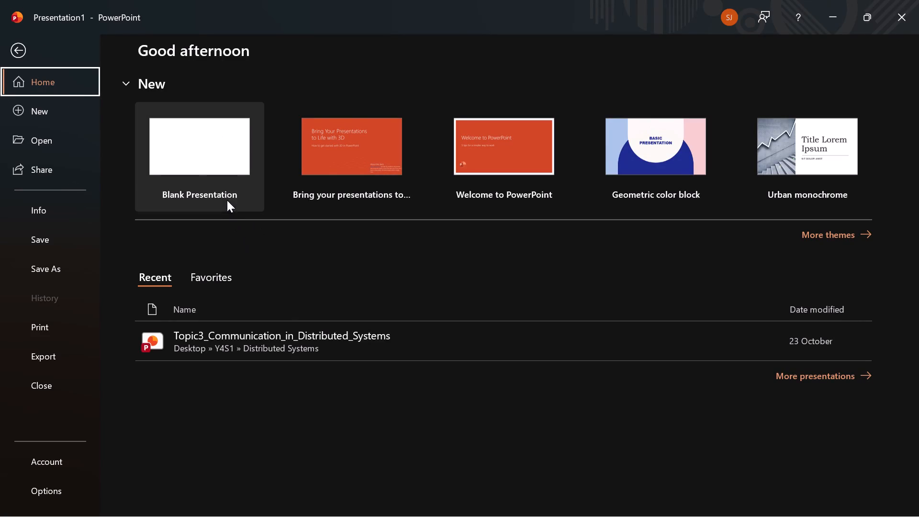
# Create another new blank presentation from the start page.
pyautogui.doubleClick(192, 160)
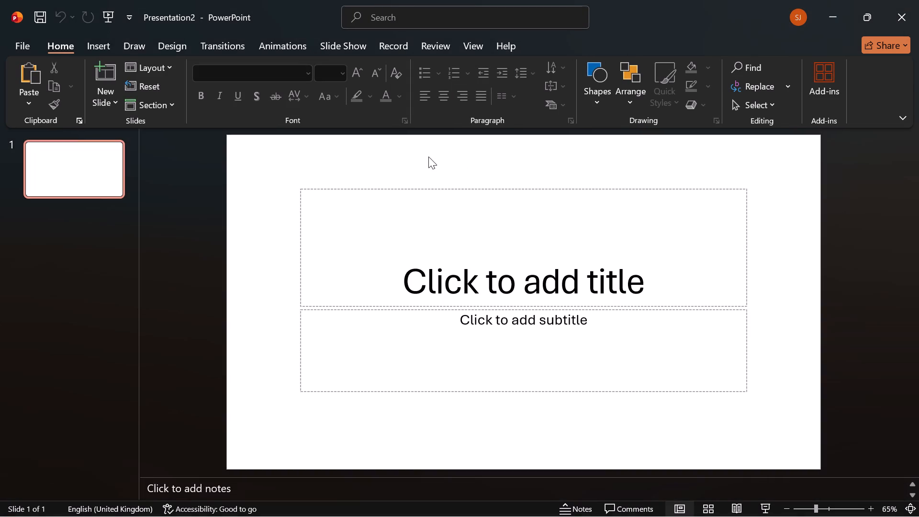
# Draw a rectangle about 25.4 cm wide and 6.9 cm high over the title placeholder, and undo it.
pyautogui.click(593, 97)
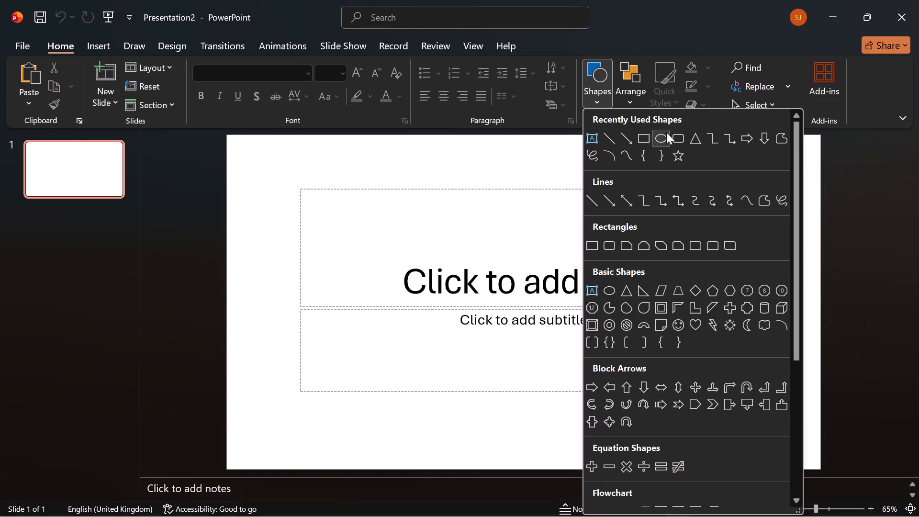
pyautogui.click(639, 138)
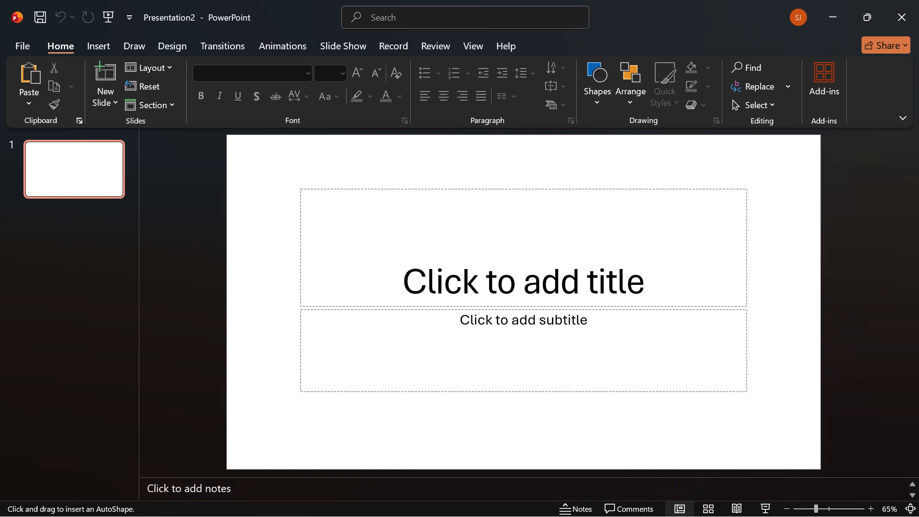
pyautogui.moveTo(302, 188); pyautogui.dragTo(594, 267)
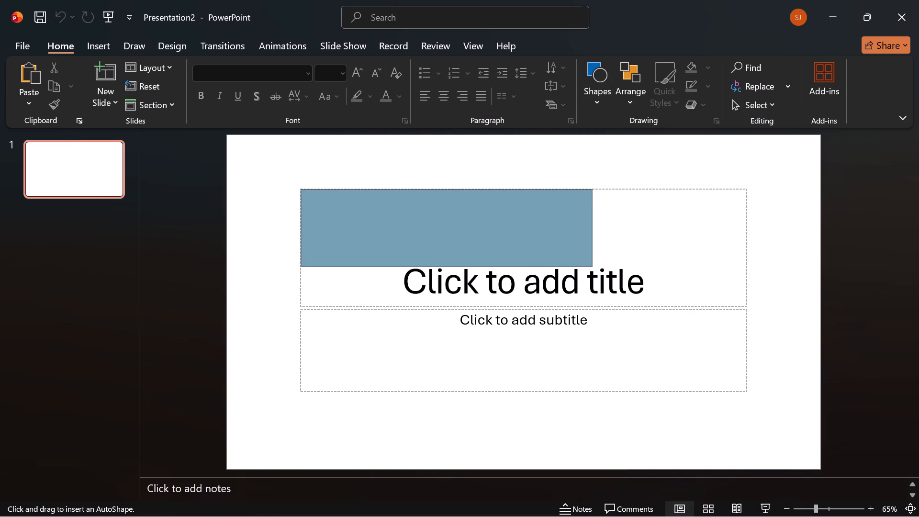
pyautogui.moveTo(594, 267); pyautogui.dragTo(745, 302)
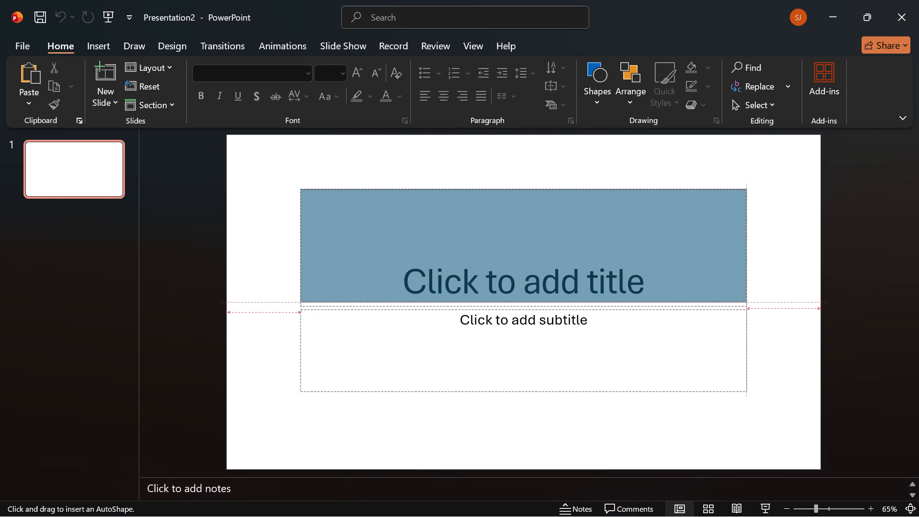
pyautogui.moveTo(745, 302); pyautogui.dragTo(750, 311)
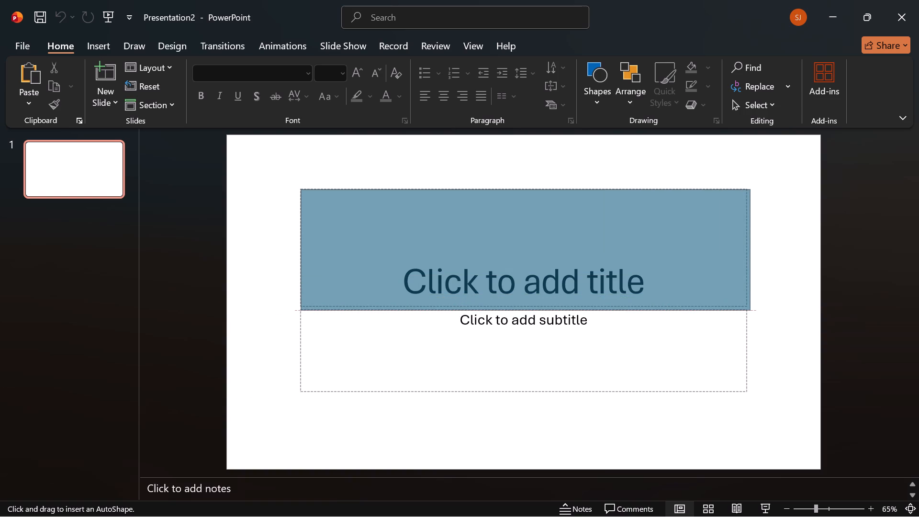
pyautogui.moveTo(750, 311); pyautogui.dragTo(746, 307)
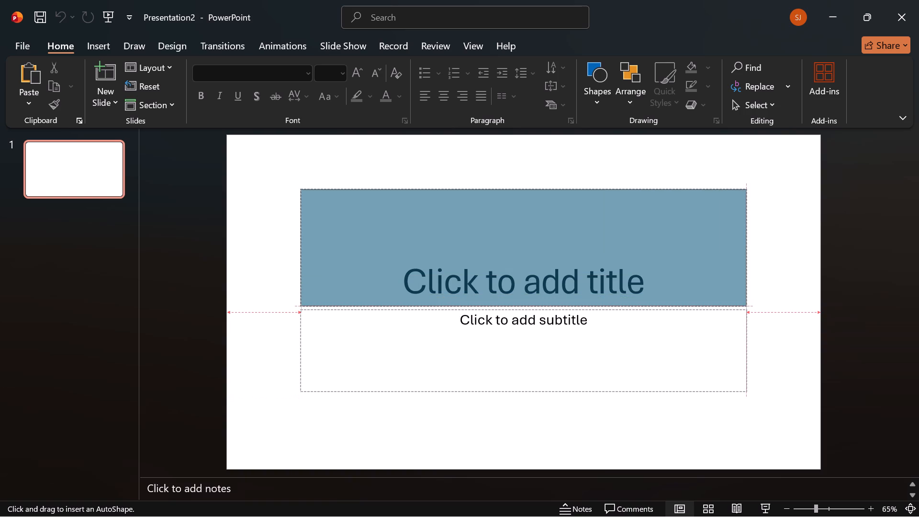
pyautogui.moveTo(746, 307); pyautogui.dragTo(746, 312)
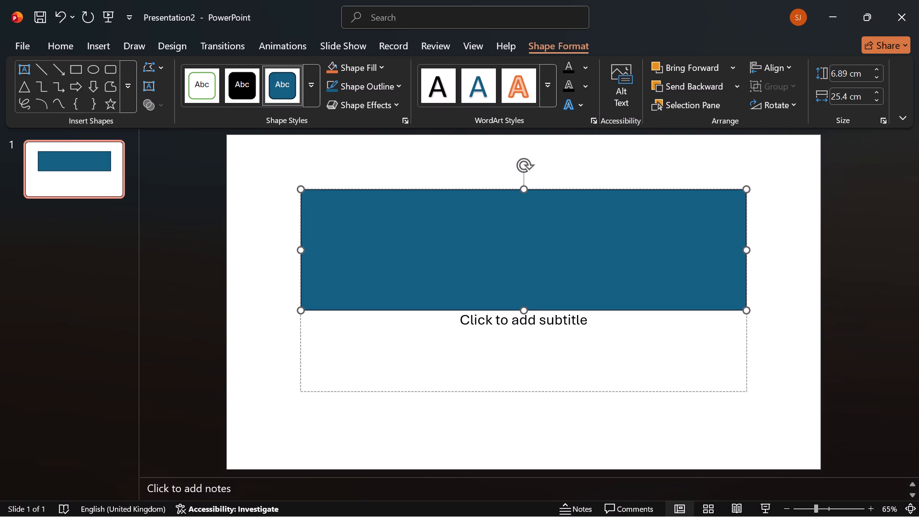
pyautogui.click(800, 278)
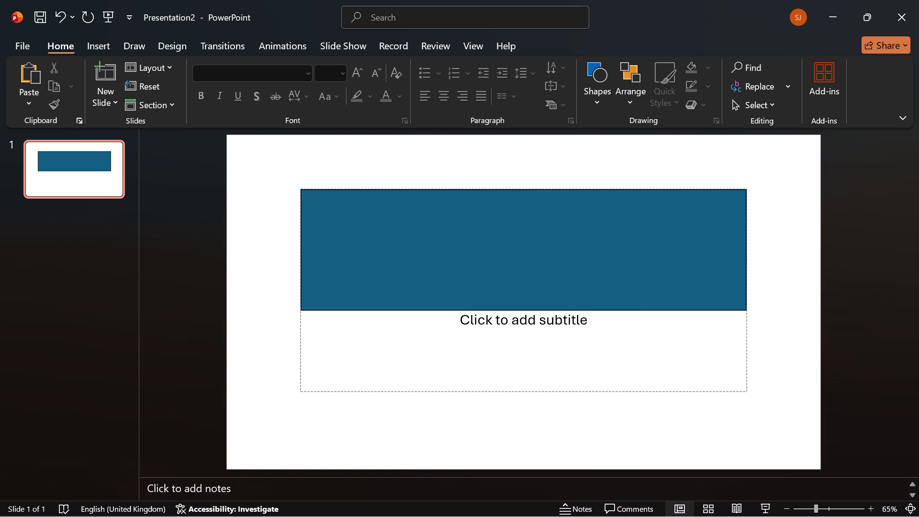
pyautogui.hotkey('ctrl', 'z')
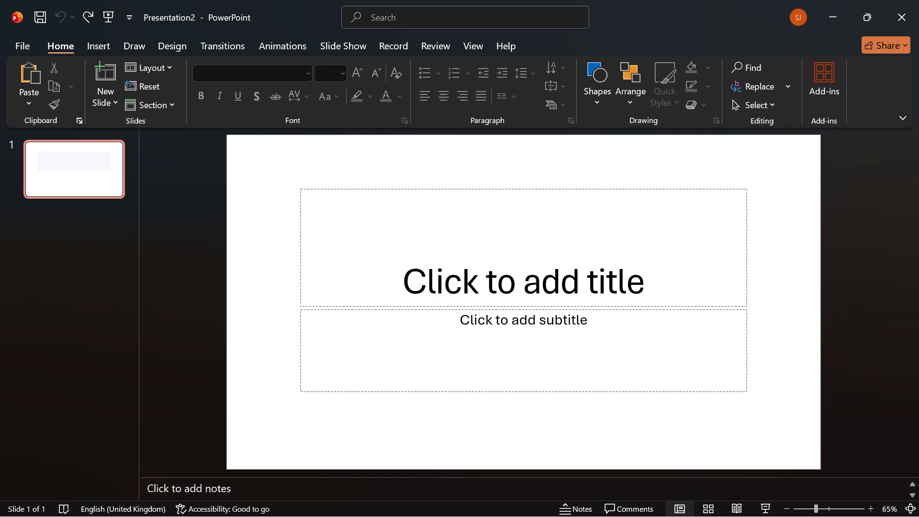
# Set the slide background to a solid fill in pale cyan, chosen from the standard colour palette of additional colours.
pyautogui.rightClick(772, 296)
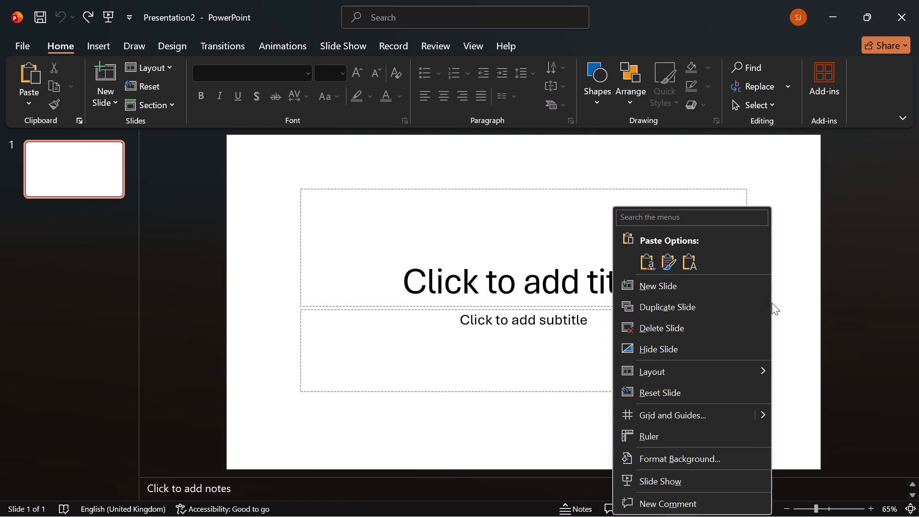
pyautogui.click(720, 466)
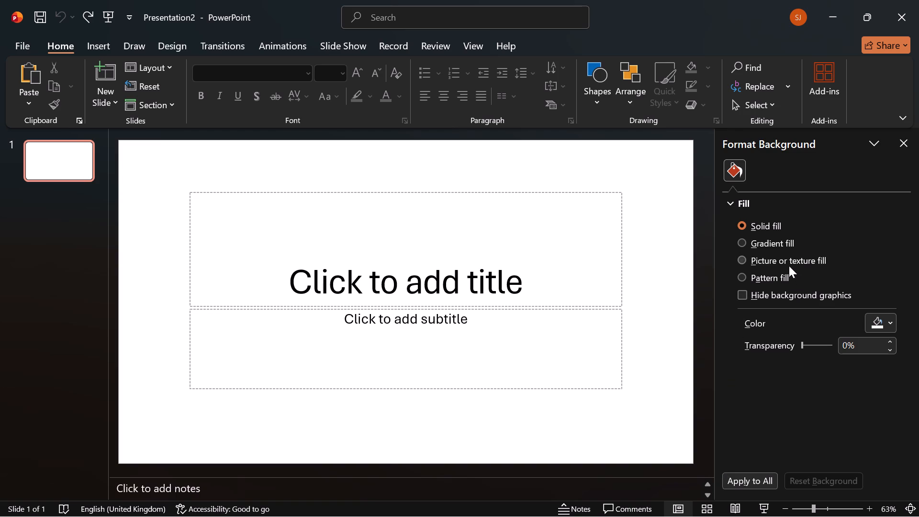
pyautogui.click(883, 327)
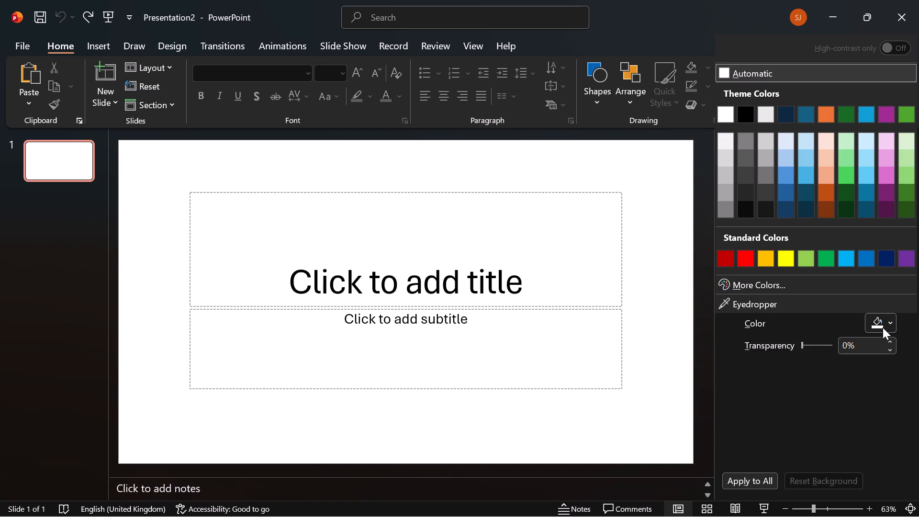
pyautogui.click(757, 285)
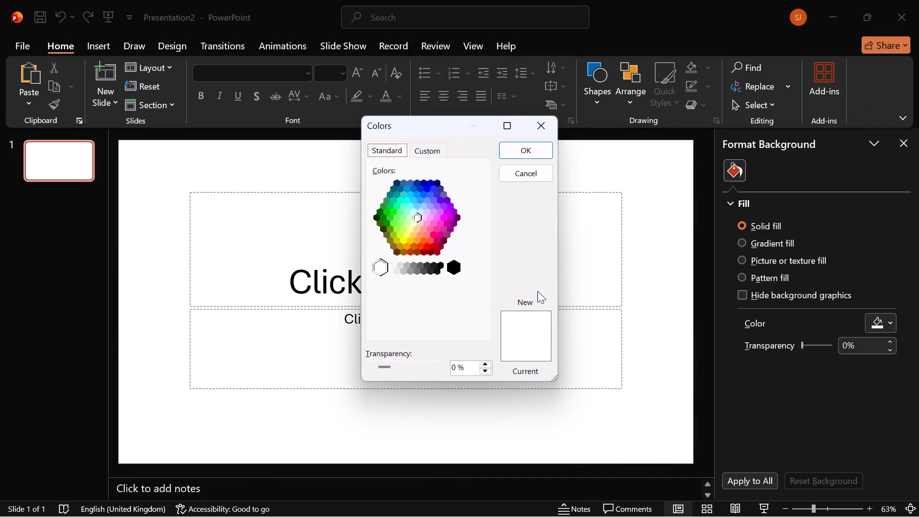
pyautogui.click(534, 322)
pyautogui.click(749, 249)
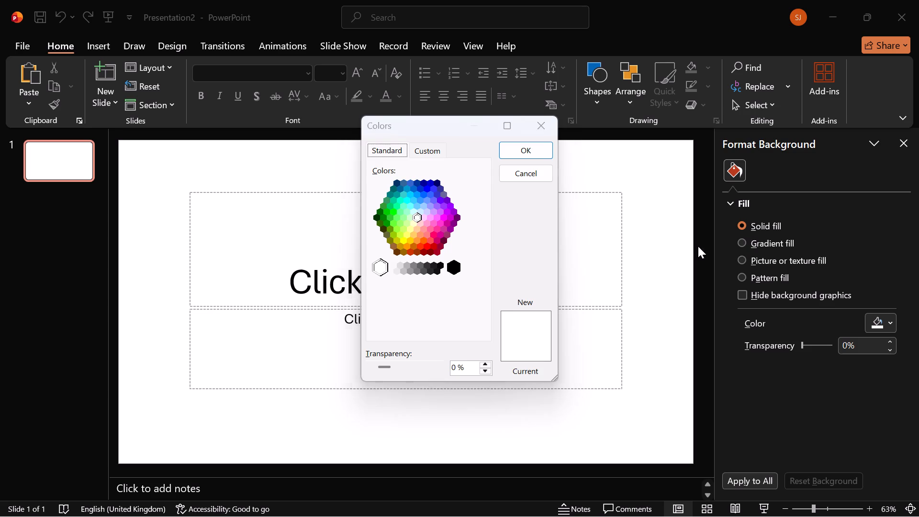
pyautogui.click(415, 213)
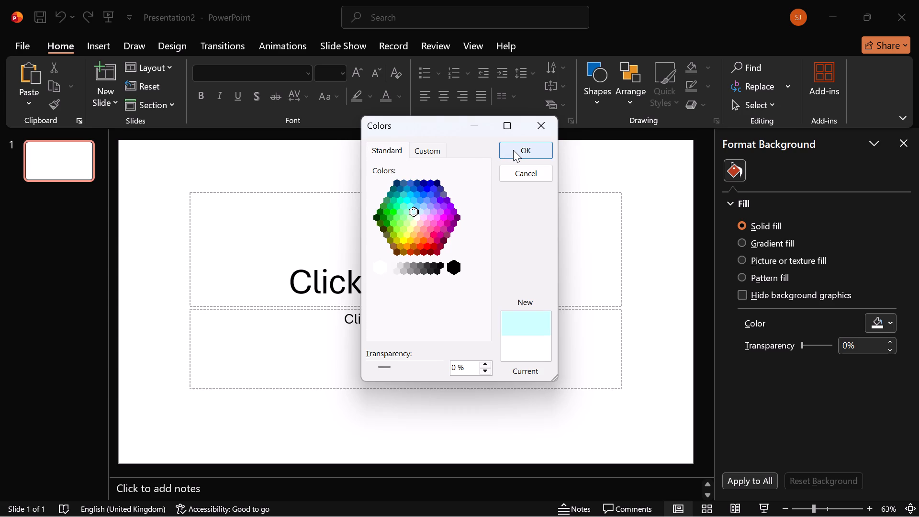
pyautogui.click(513, 150)
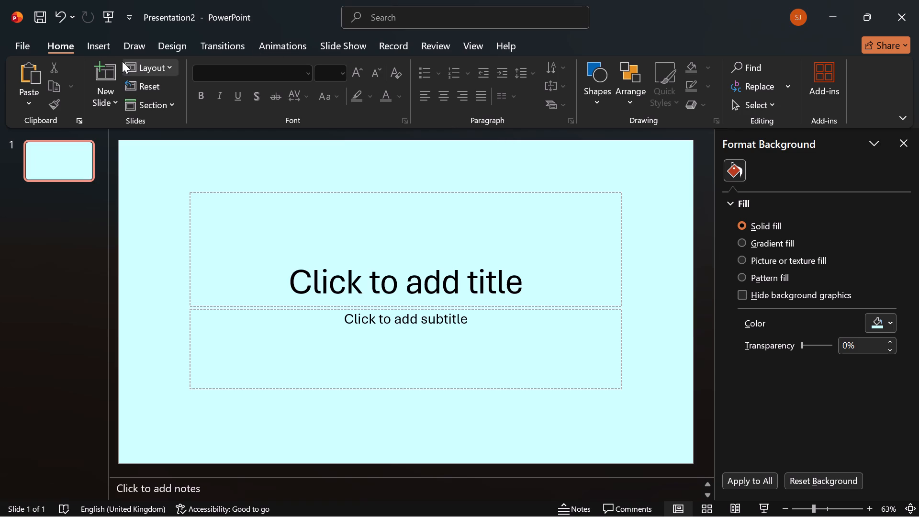
# Draw a rectangle covering the whole slide, about 33.87 cm wide and 19.05 cm high.
pyautogui.click(99, 51)
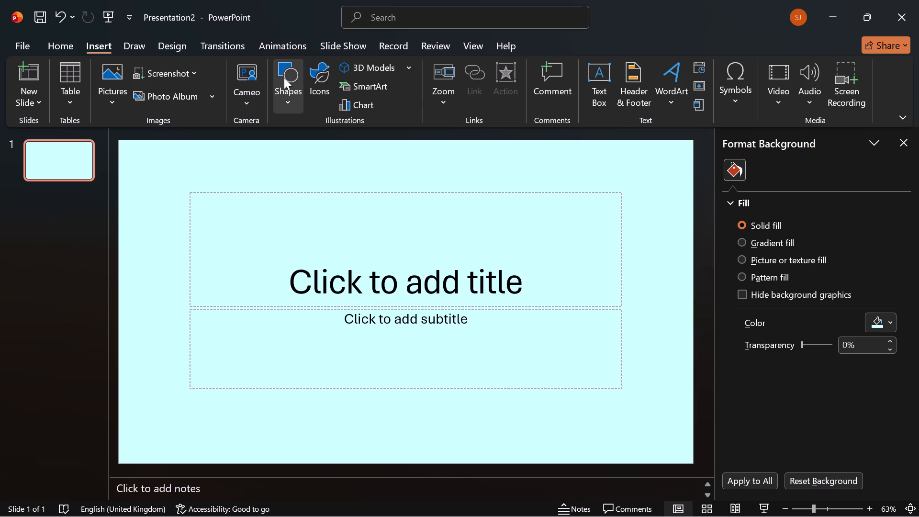
pyautogui.click(284, 108)
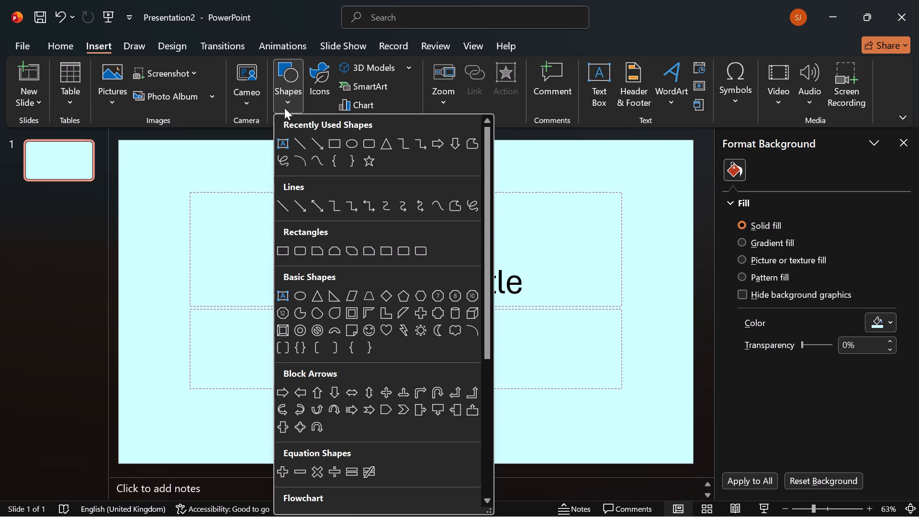
pyautogui.click(334, 144)
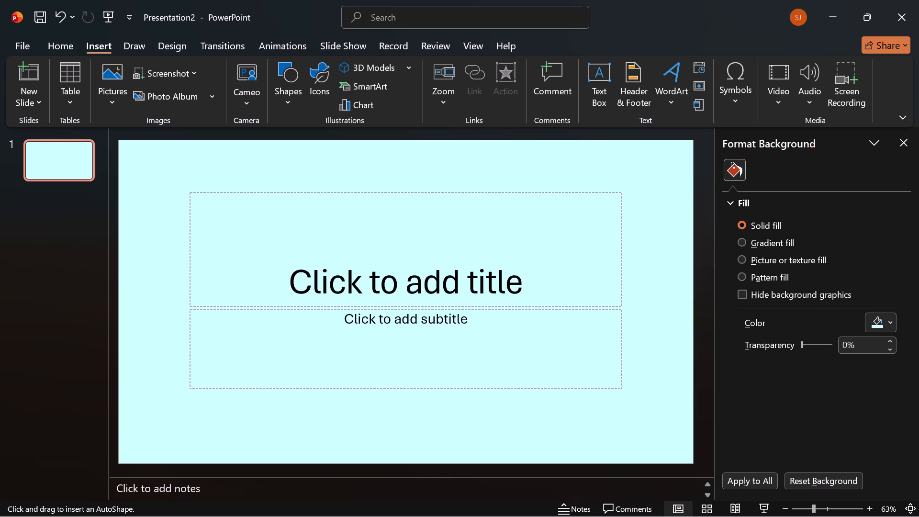
pyautogui.moveTo(118, 141); pyautogui.dragTo(325, 210)
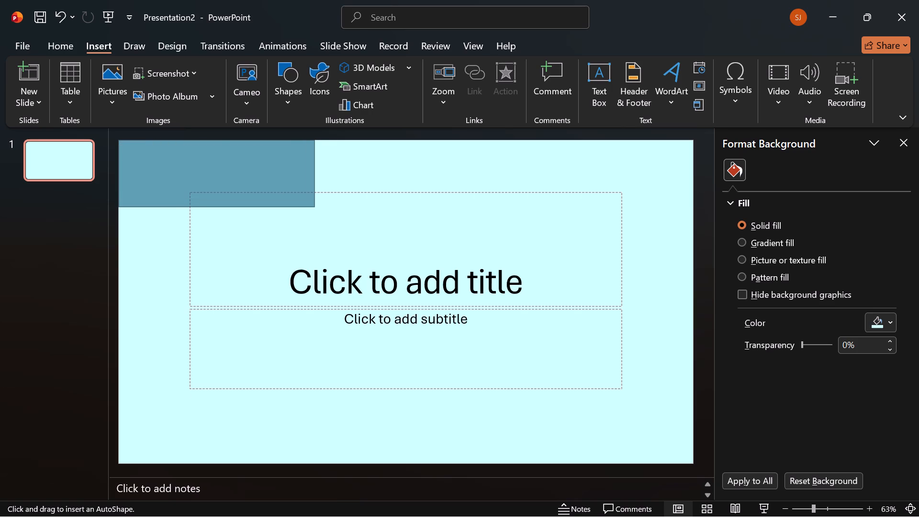
pyautogui.moveTo(325, 210); pyautogui.dragTo(677, 420)
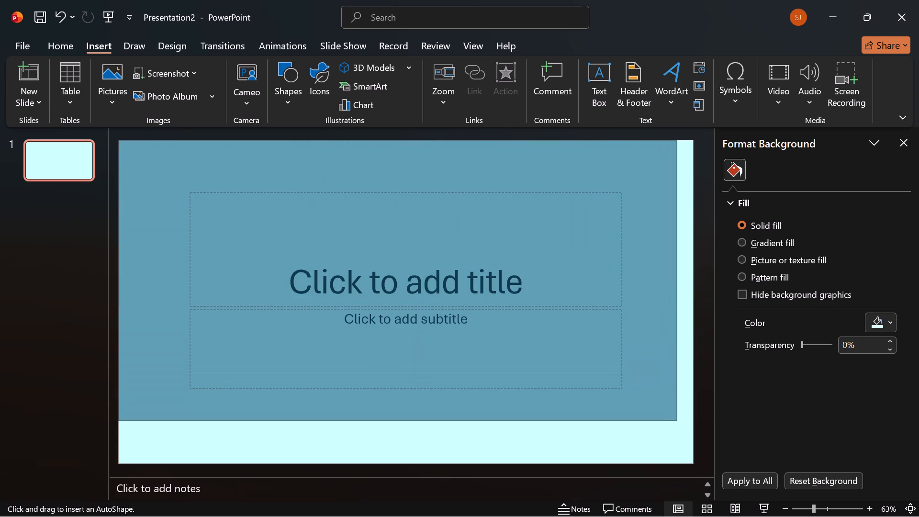
pyautogui.moveTo(677, 420); pyautogui.dragTo(691, 456)
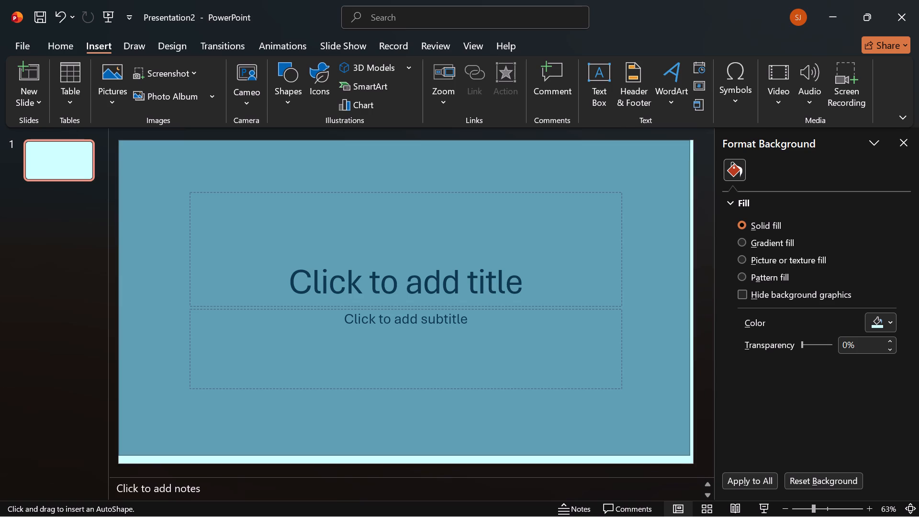
pyautogui.moveTo(691, 456); pyautogui.dragTo(694, 461)
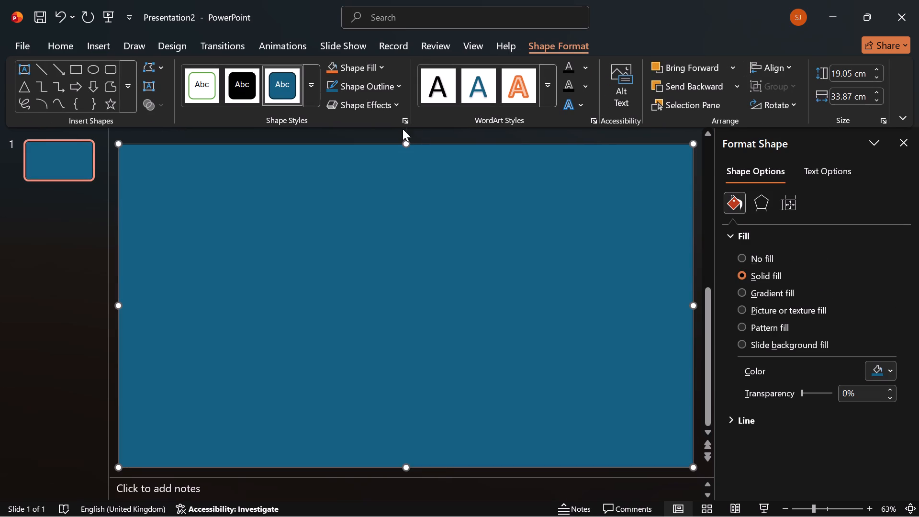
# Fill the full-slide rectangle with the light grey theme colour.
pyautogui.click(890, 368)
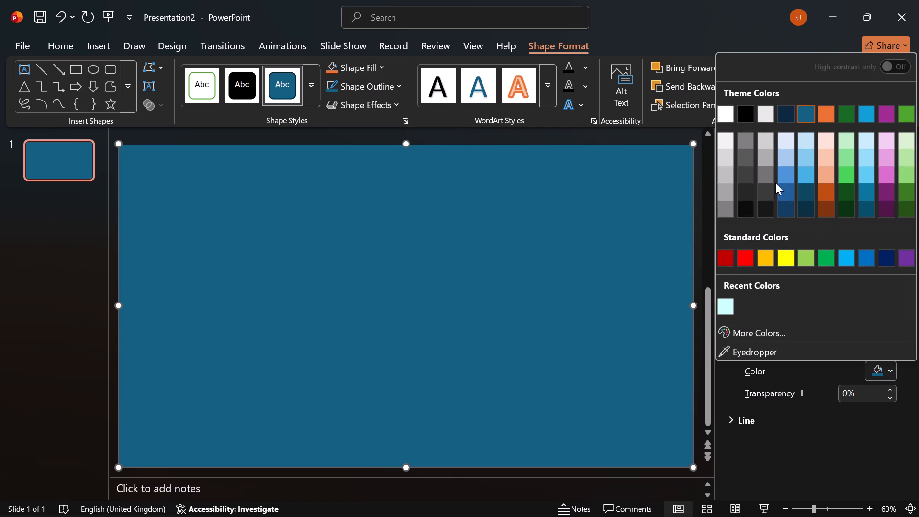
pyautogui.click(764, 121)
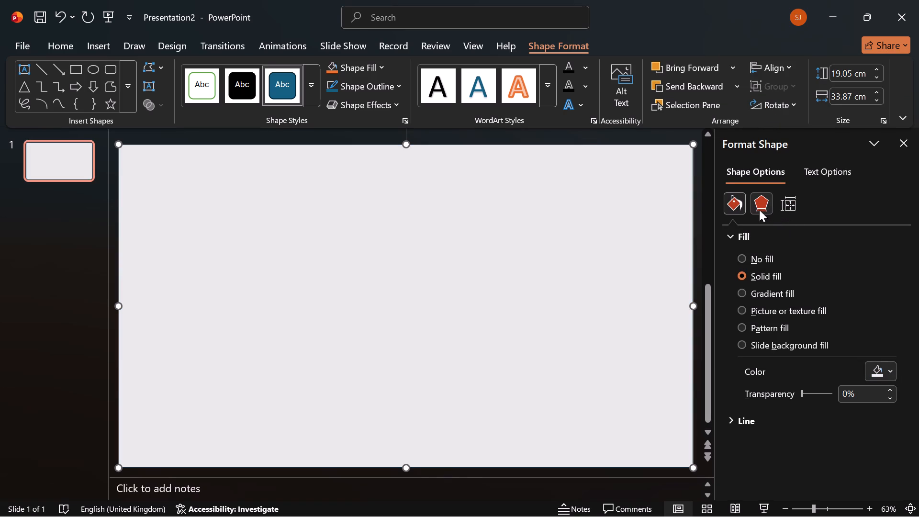
# Set the full-slide rectangle to no fill.
pyautogui.click(744, 258)
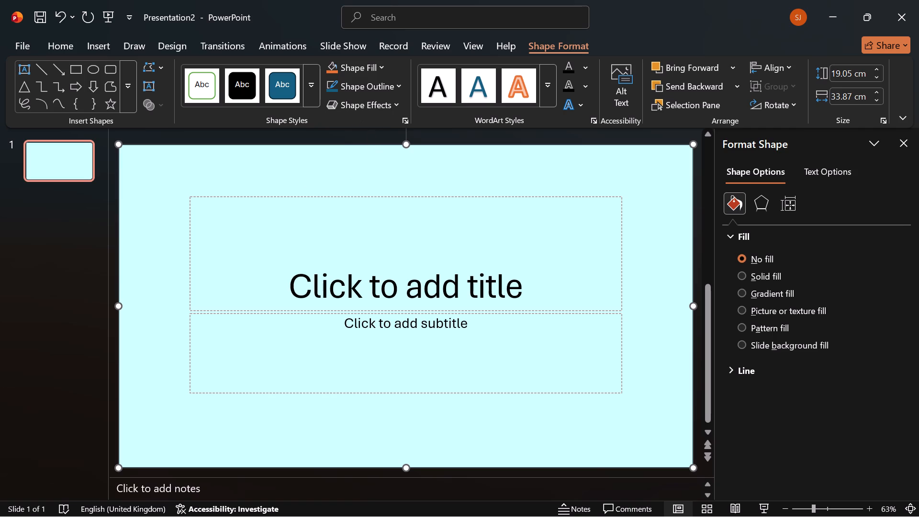
# Set the outline of the full-slide rectangle to the standard green colour.
pyautogui.click(398, 90)
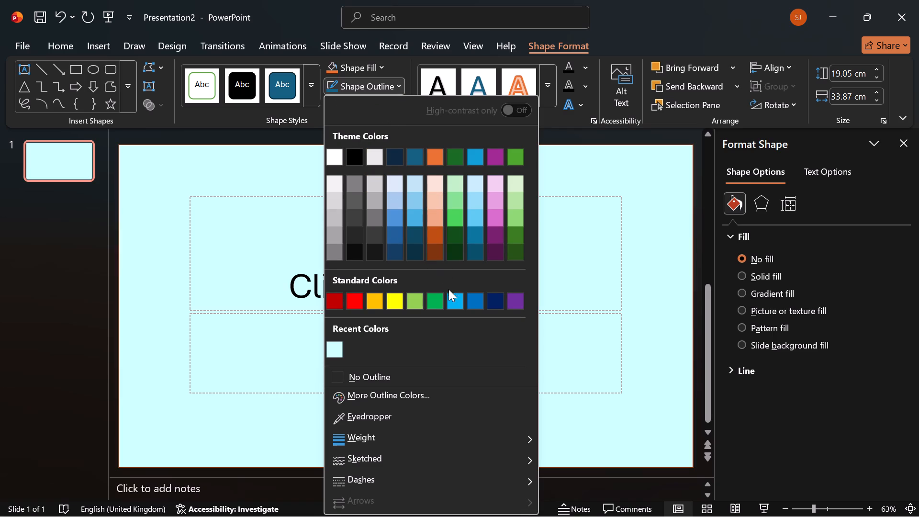
pyautogui.click(434, 306)
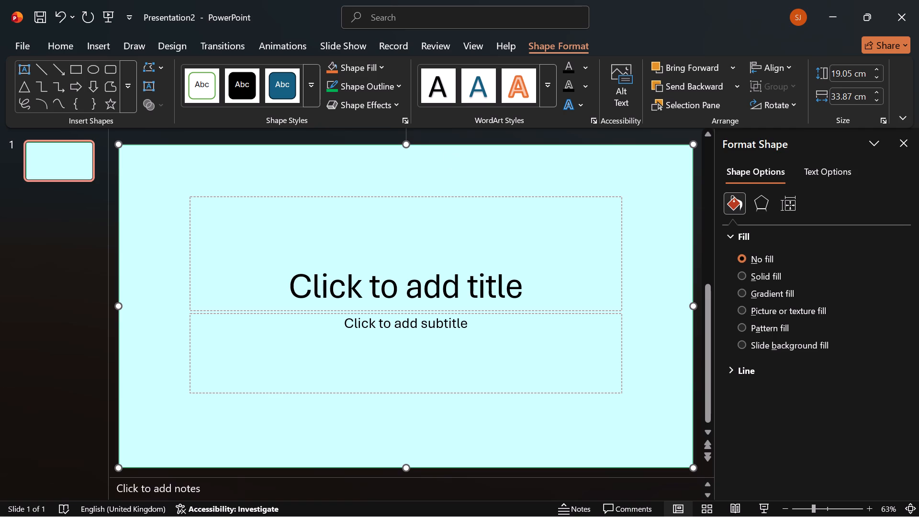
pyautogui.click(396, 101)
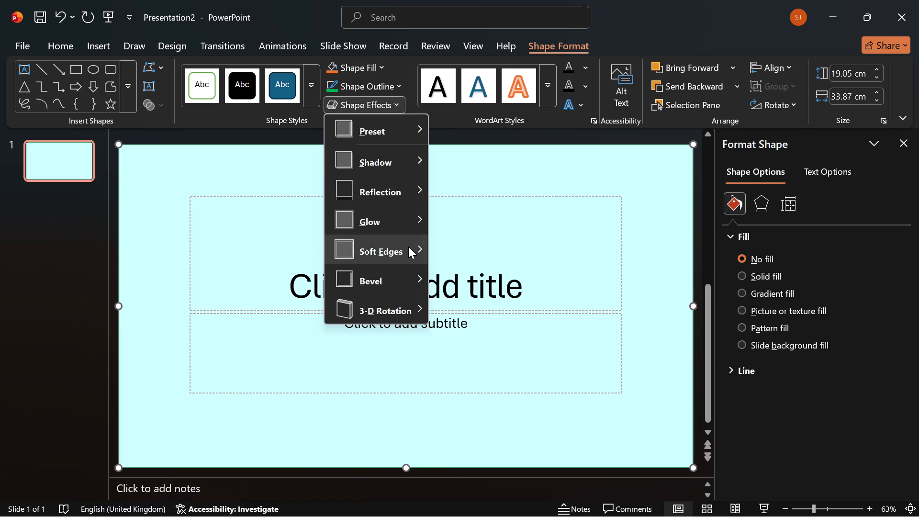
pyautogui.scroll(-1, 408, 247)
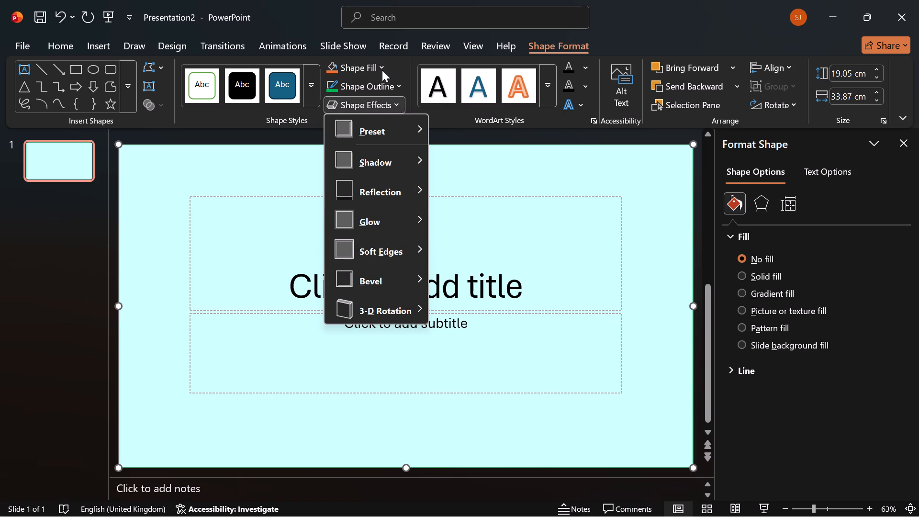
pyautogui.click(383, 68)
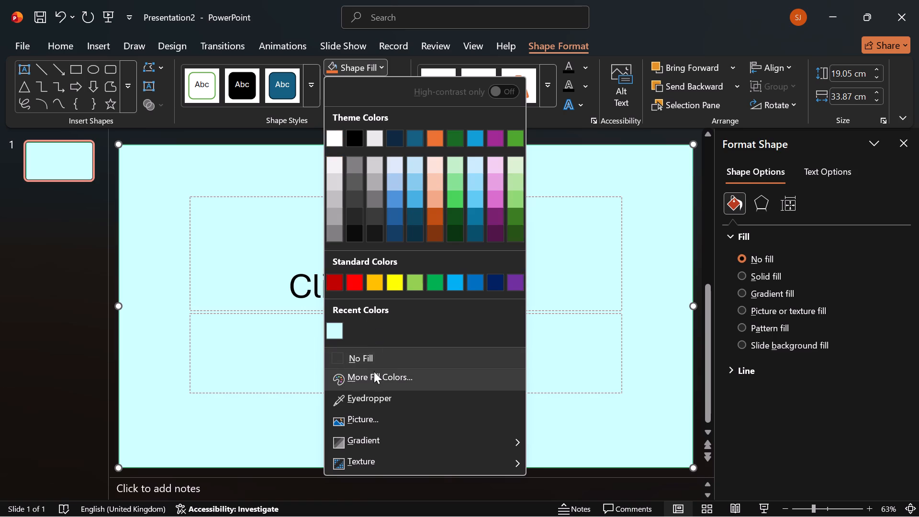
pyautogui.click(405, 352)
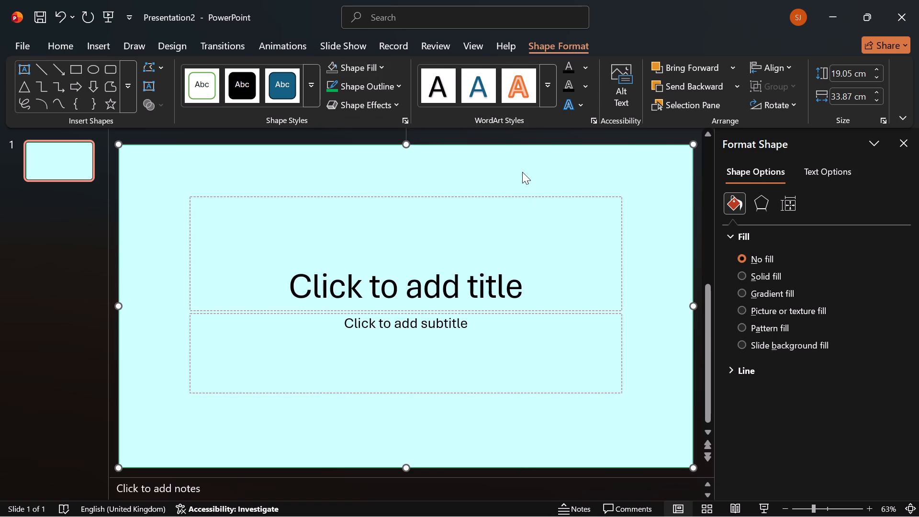
# Examine the full-slide rectangle's line, effects, position and text box formatting options.
pyautogui.rightClick(625, 144)
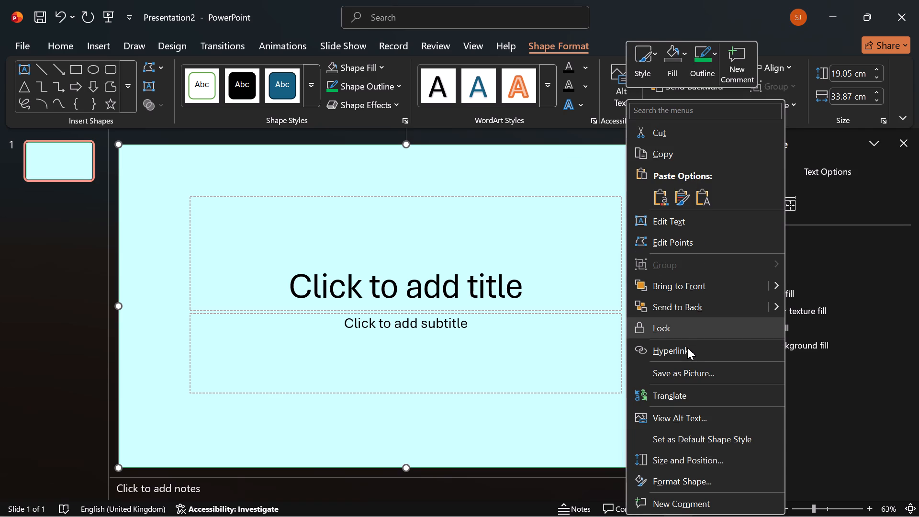
pyautogui.click(676, 483)
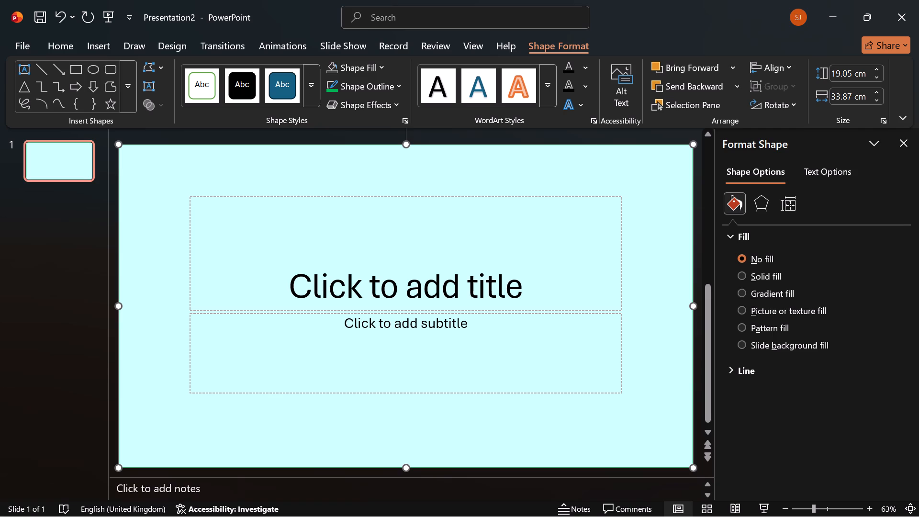
pyautogui.click(731, 373)
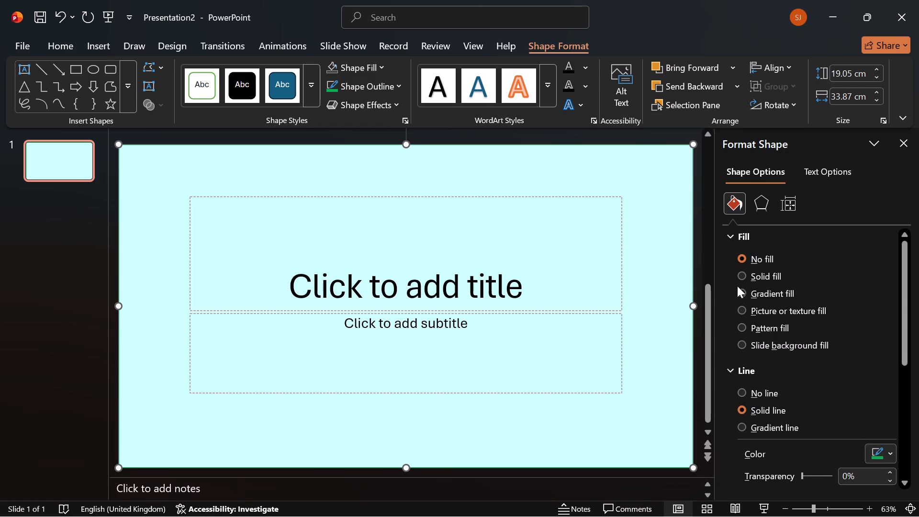
pyautogui.click(761, 214)
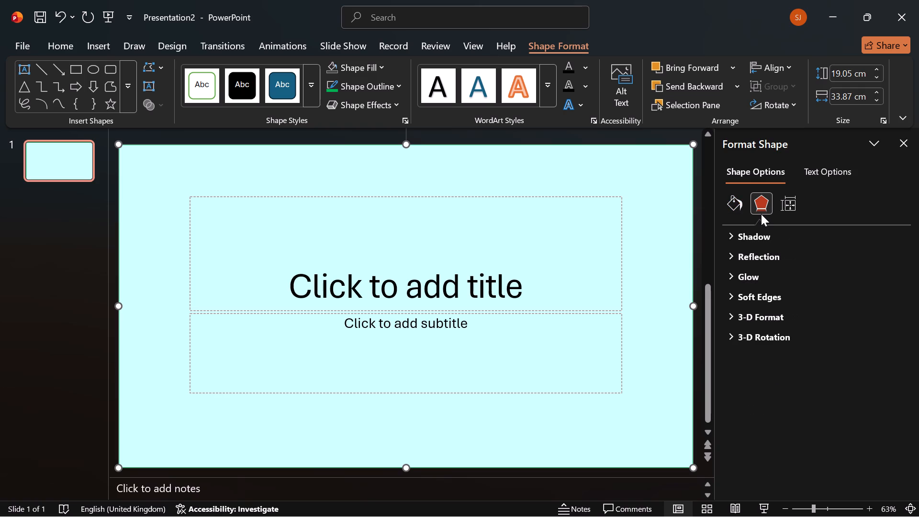
pyautogui.click(786, 212)
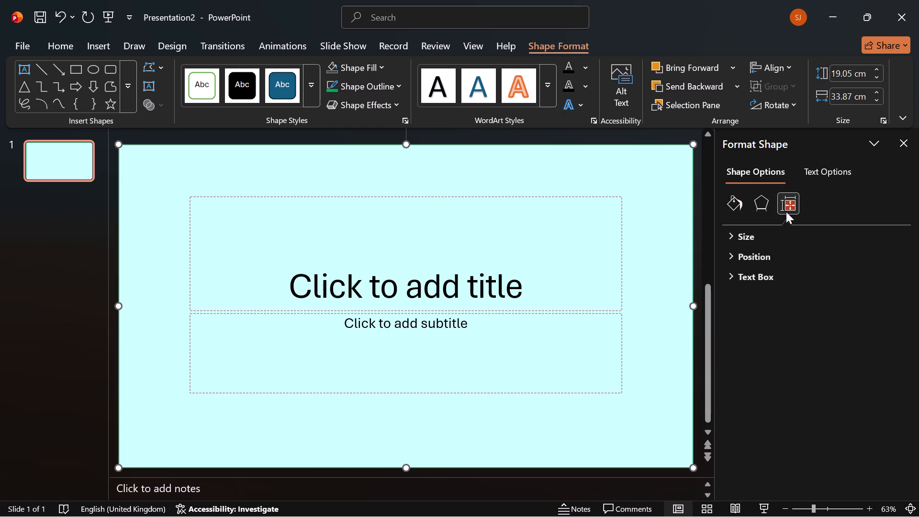
pyautogui.click(741, 273)
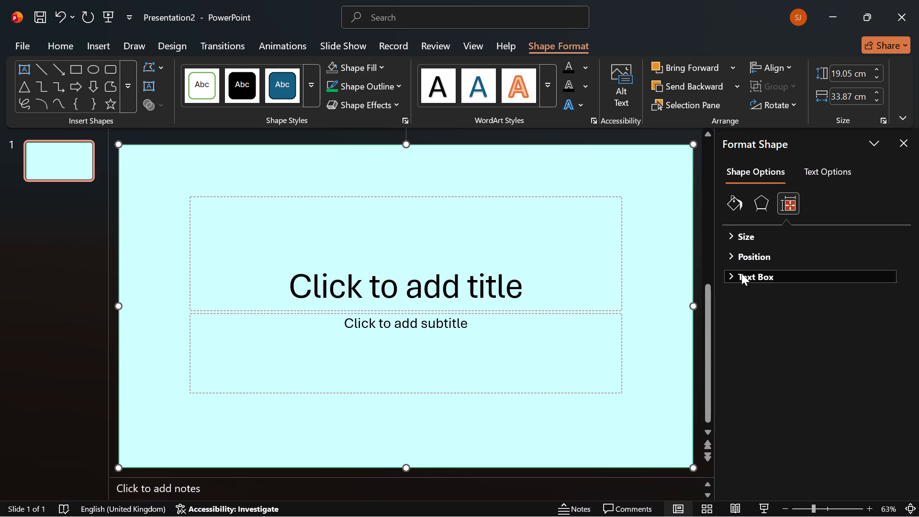
pyautogui.moveTo(717, 260); pyautogui.dragTo(726, 260)
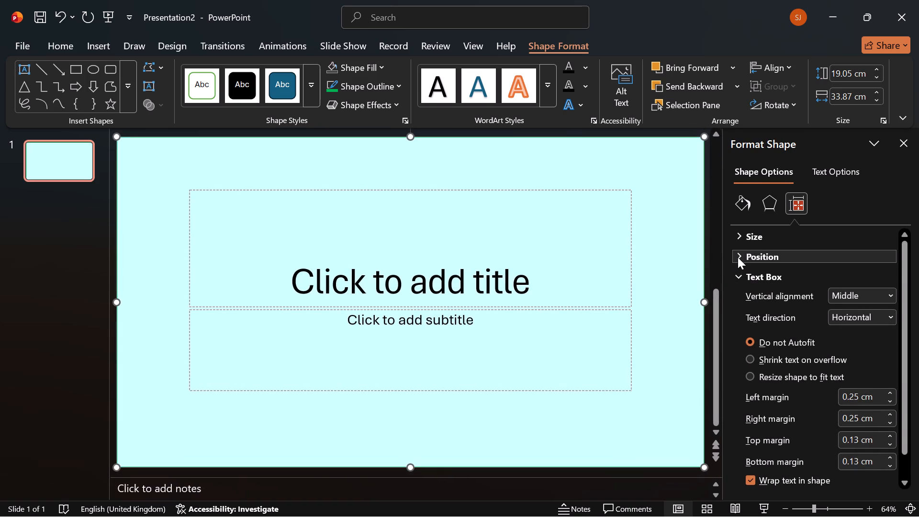
pyautogui.click(738, 257)
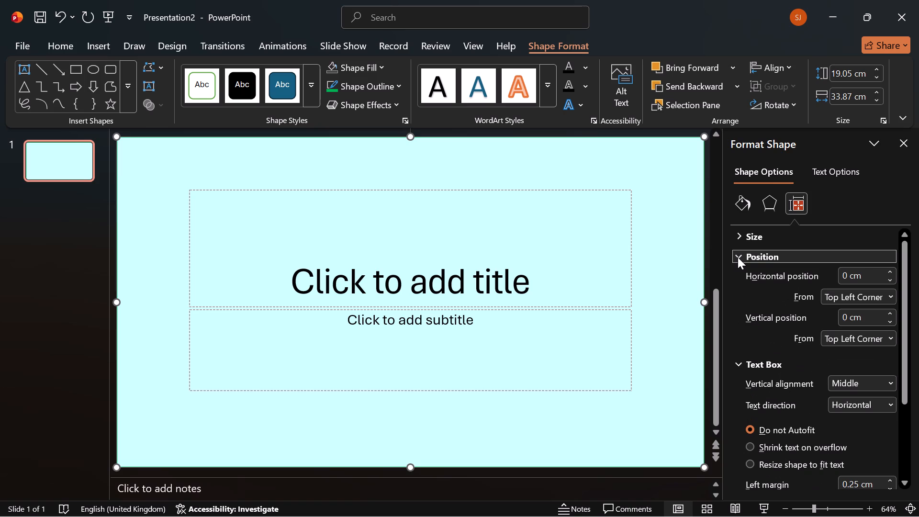
# Set the outline width of the full-slide rectangle to 10 pt.
pyautogui.click(401, 84)
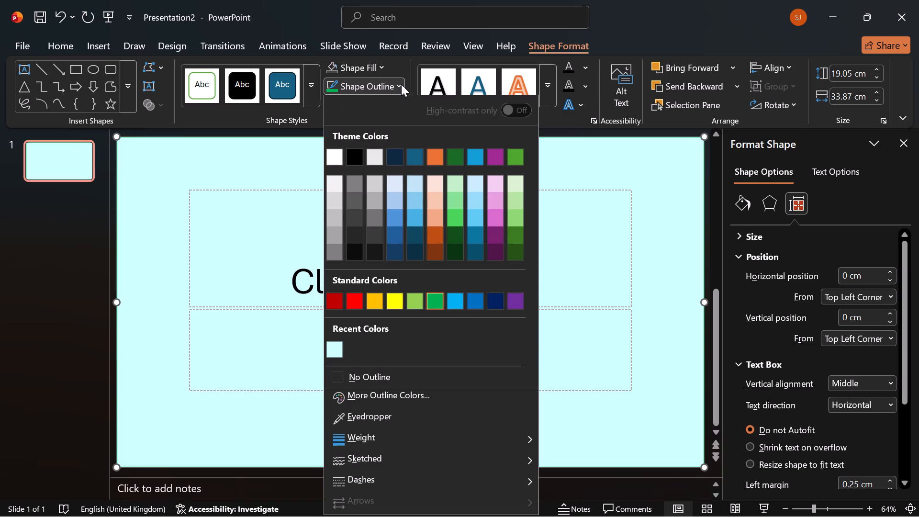
pyautogui.click(442, 446)
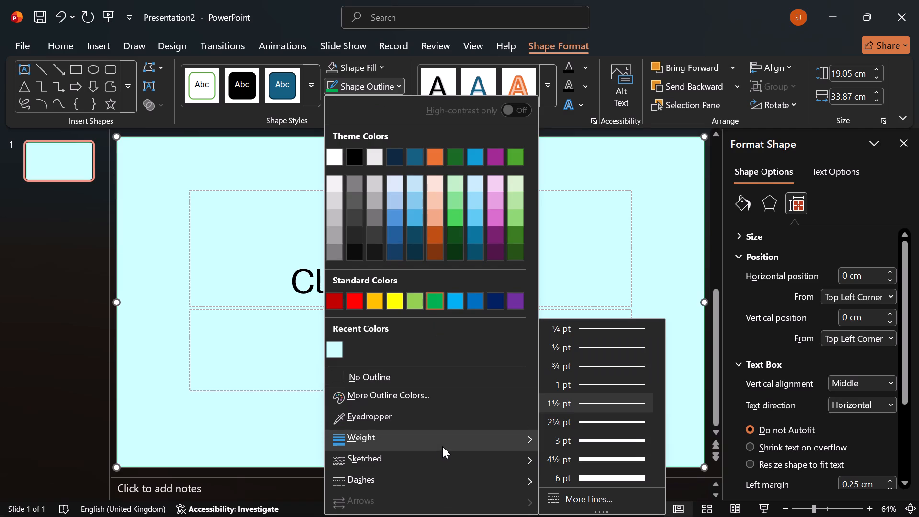
pyautogui.scroll(-1, 626, 418)
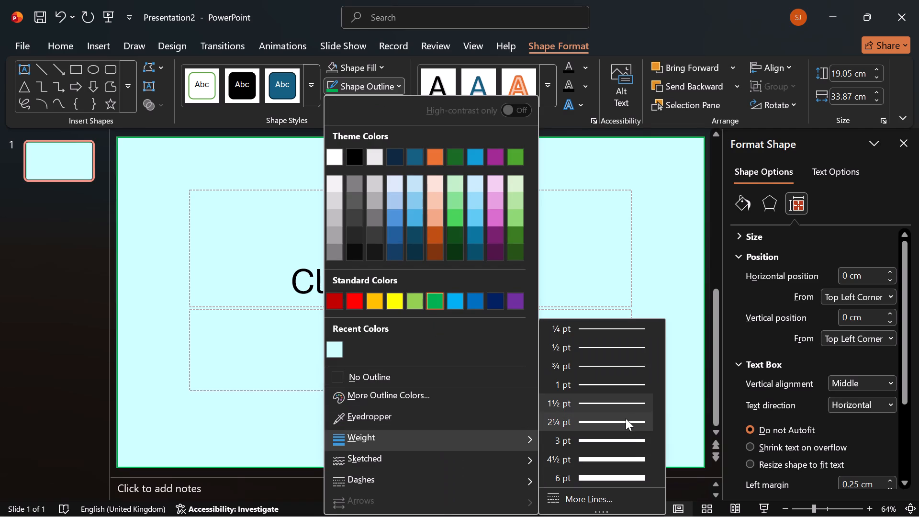
pyautogui.scroll(-2, 626, 418)
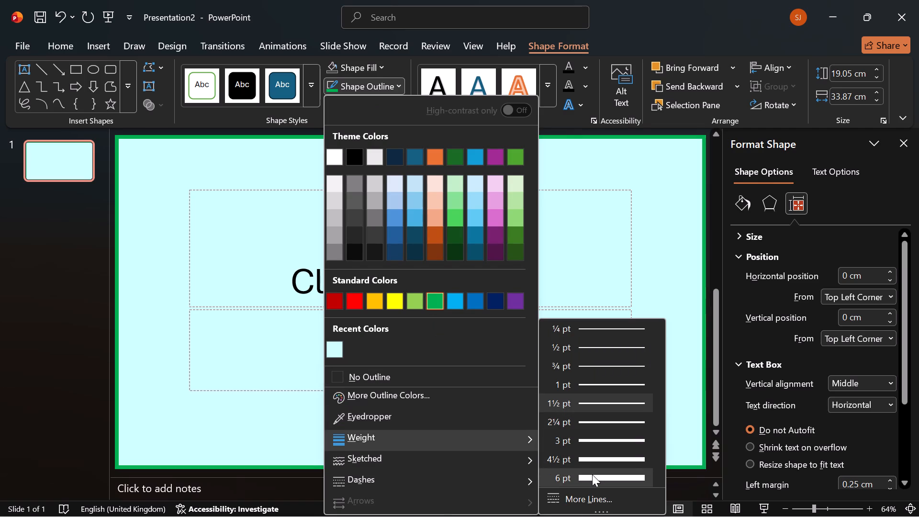
pyautogui.click(574, 492)
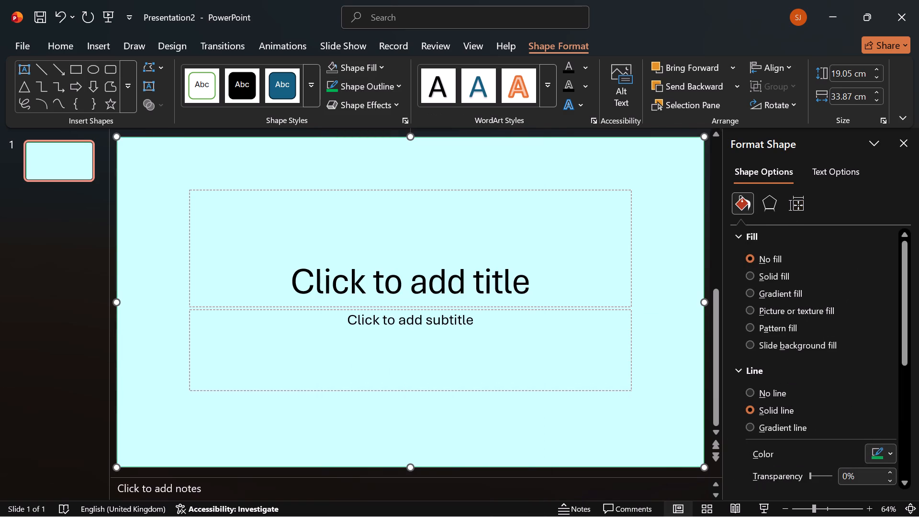
pyautogui.click(815, 173)
pyautogui.click(776, 178)
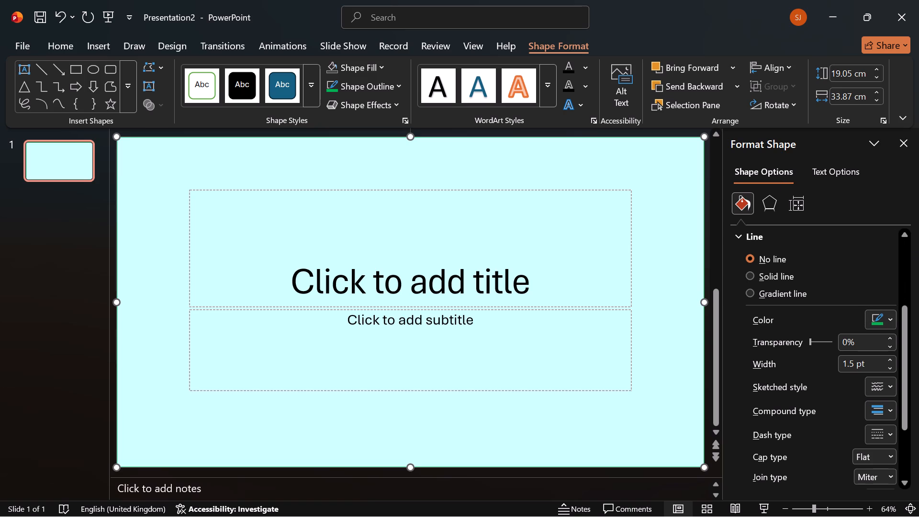
pyautogui.click(871, 362)
pyautogui.press('BackSpace')
pyautogui.press('BackSpace')
pyautogui.press('BackSpace')
pyautogui.press('BackSpace')
pyautogui.press('BackSpace')
pyautogui.press('BackSpace')
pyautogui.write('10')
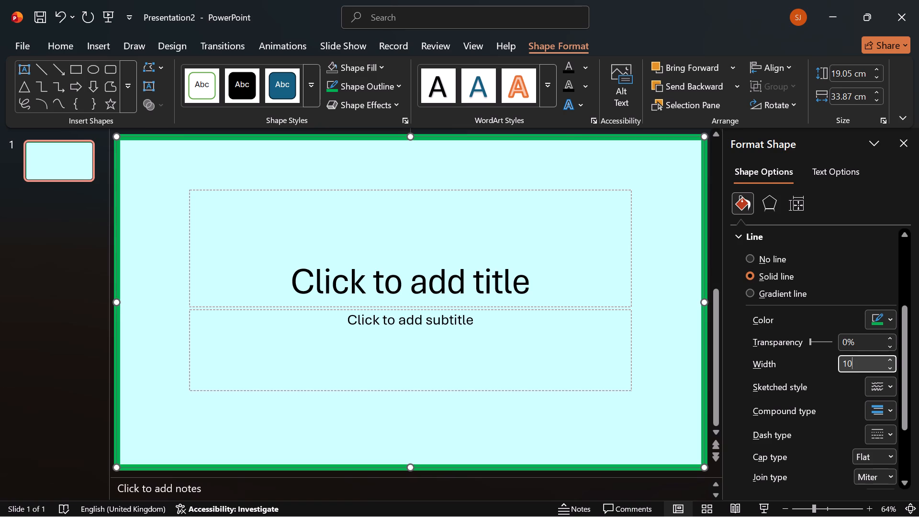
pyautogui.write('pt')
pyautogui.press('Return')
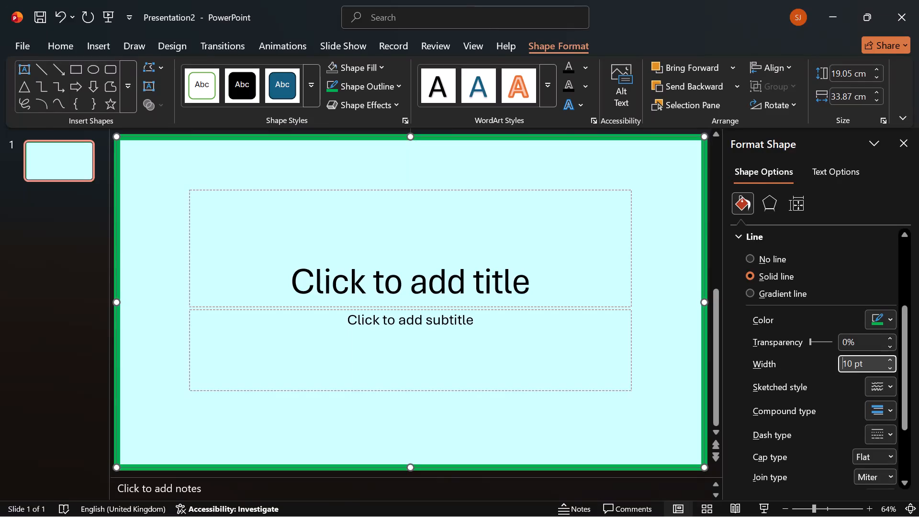
# Draw a second rectangle just inside the green frame, about 32.72 cm wide and 17.89 cm high.
pyautogui.click(320, 226)
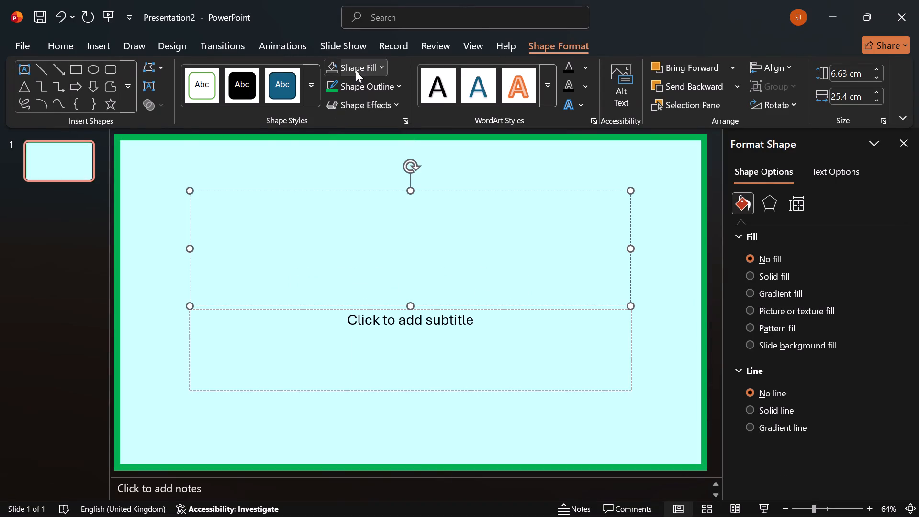
pyautogui.click(98, 46)
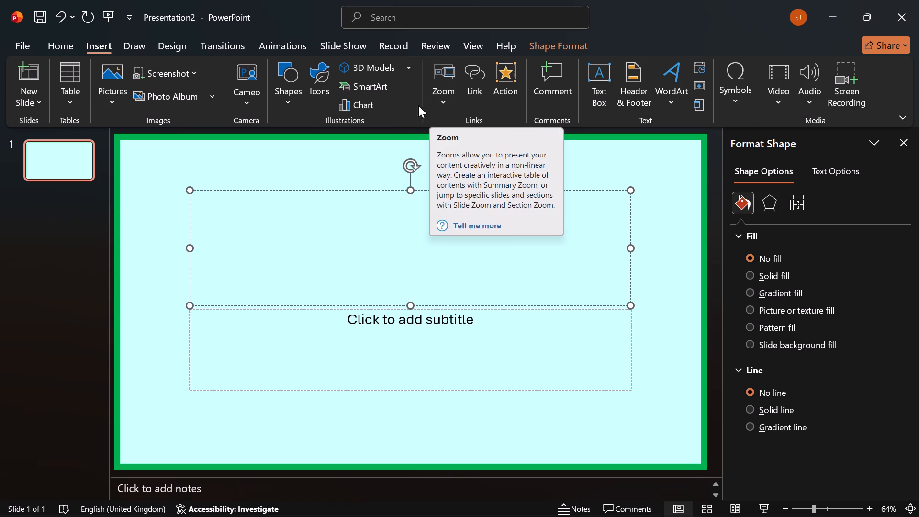
pyautogui.click(293, 99)
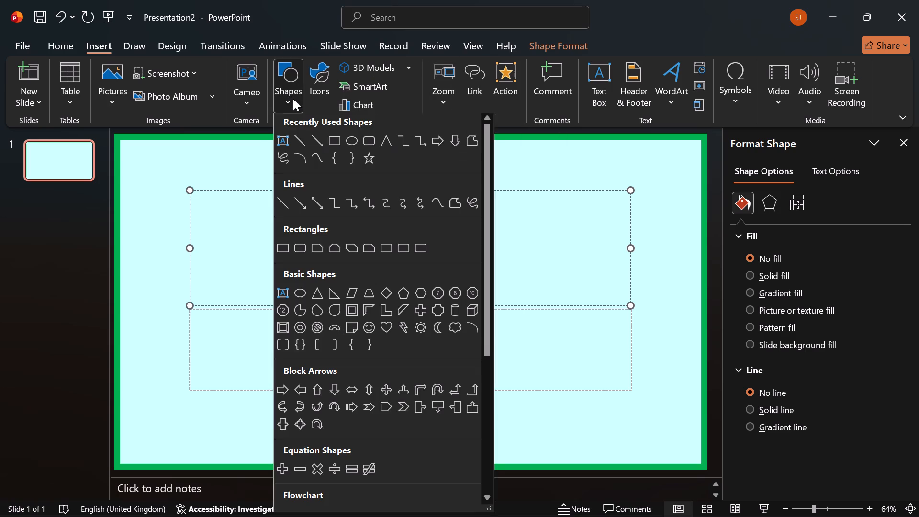
pyautogui.click(336, 141)
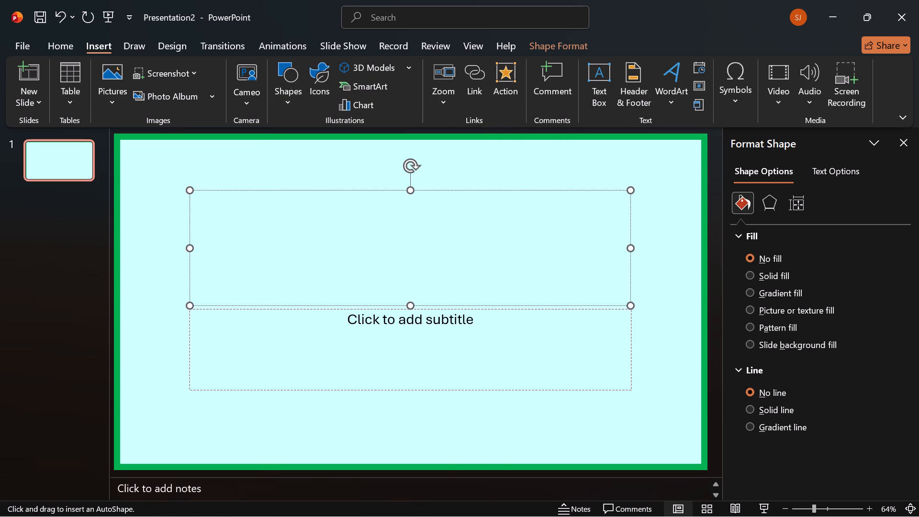
pyautogui.moveTo(129, 147); pyautogui.dragTo(335, 261)
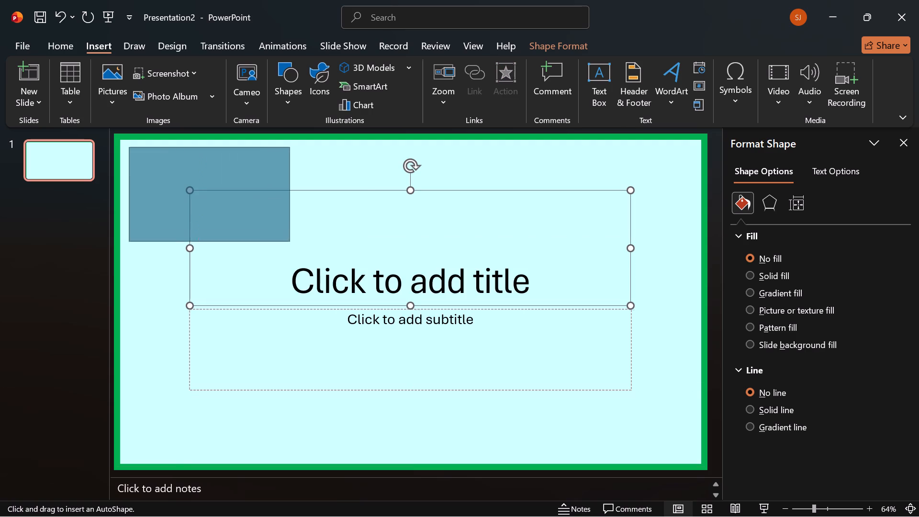
pyautogui.moveTo(335, 261); pyautogui.dragTo(664, 421)
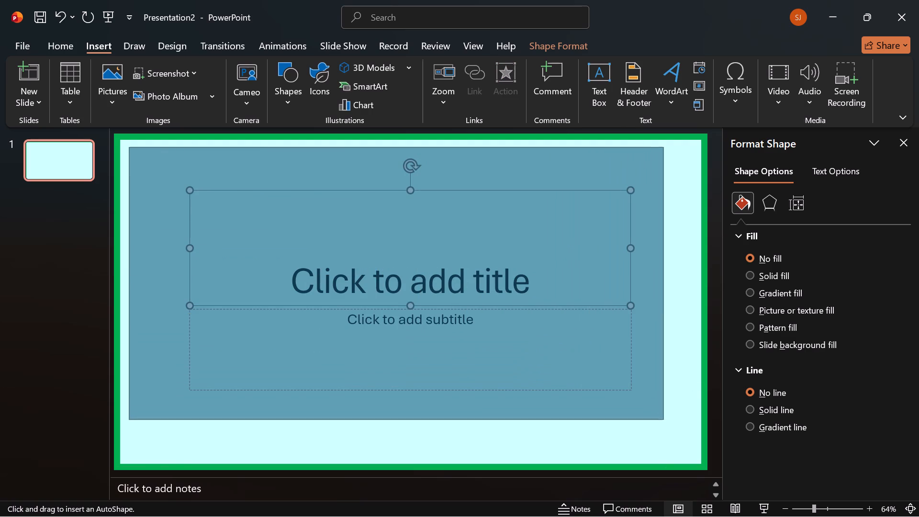
pyautogui.moveTo(664, 421); pyautogui.dragTo(690, 448)
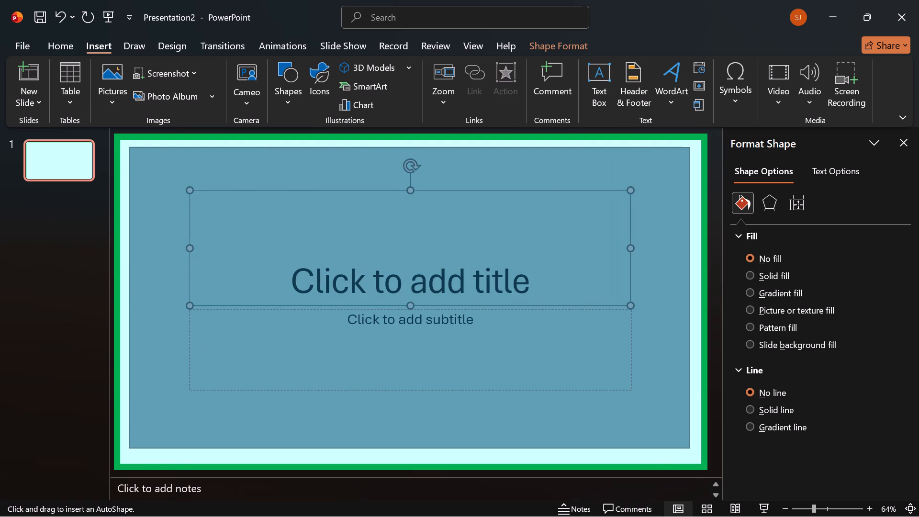
pyautogui.moveTo(690, 448); pyautogui.dragTo(694, 454)
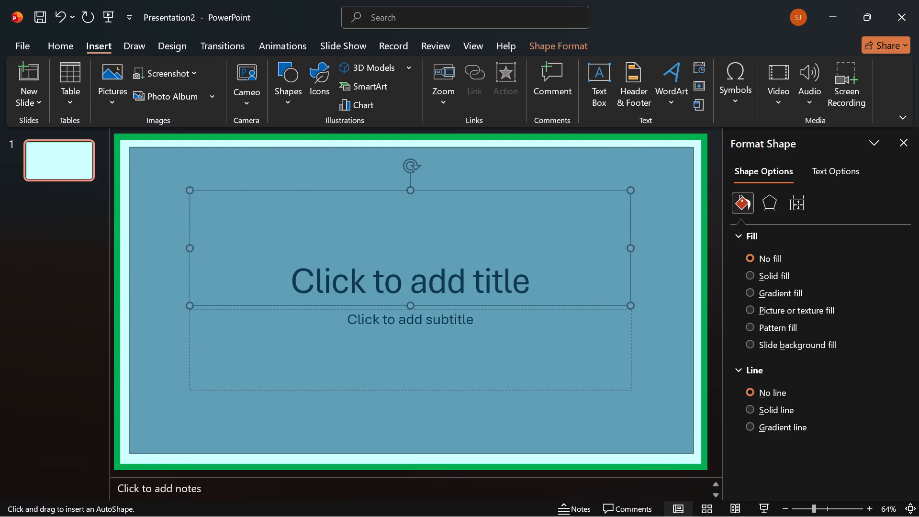
pyautogui.moveTo(694, 454); pyautogui.dragTo(695, 460)
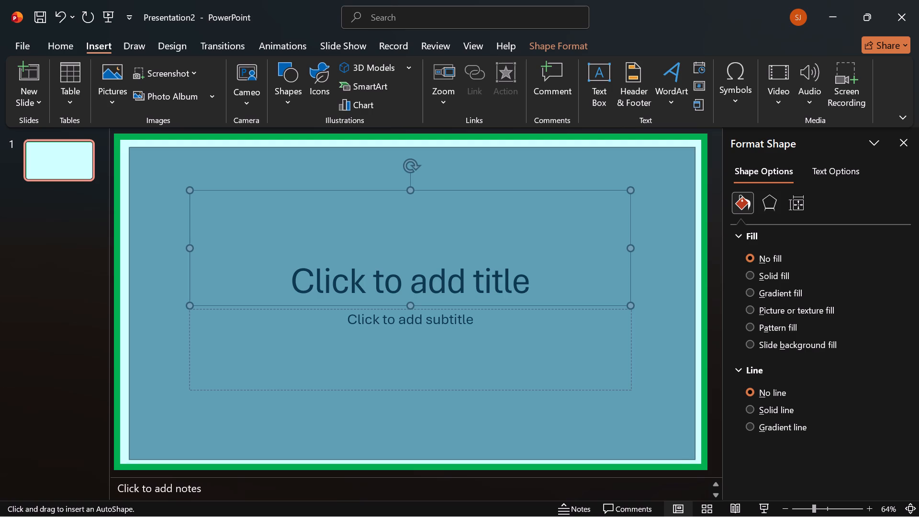
pyautogui.moveTo(695, 460); pyautogui.dragTo(697, 457)
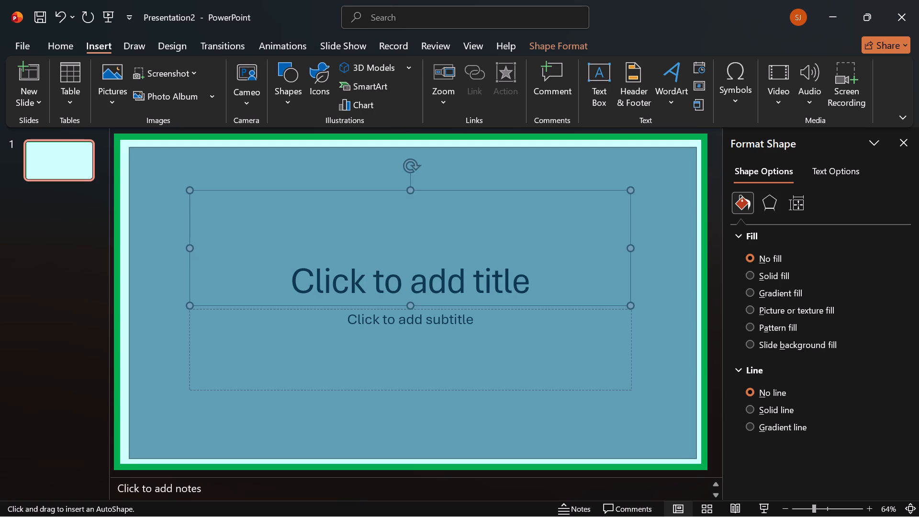
pyautogui.moveTo(697, 457); pyautogui.dragTo(696, 458)
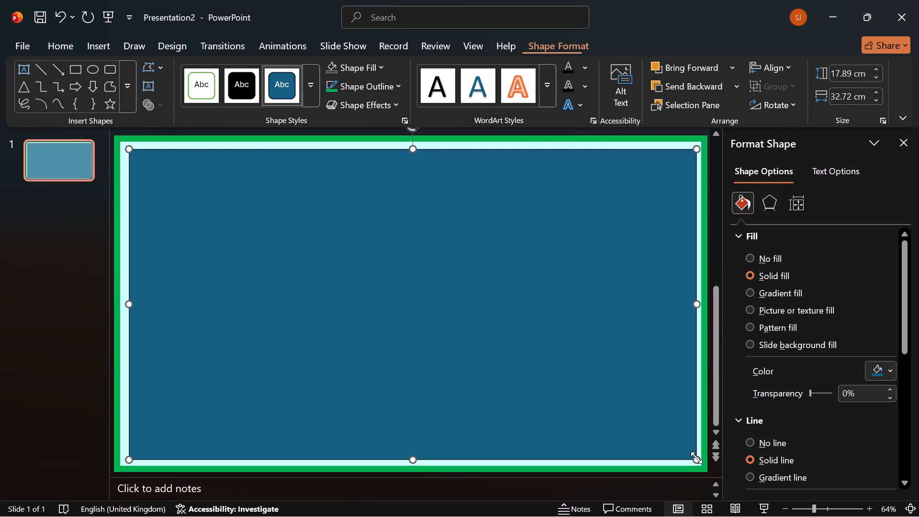
# Set the inner rectangle to no outline.
pyautogui.click(393, 82)
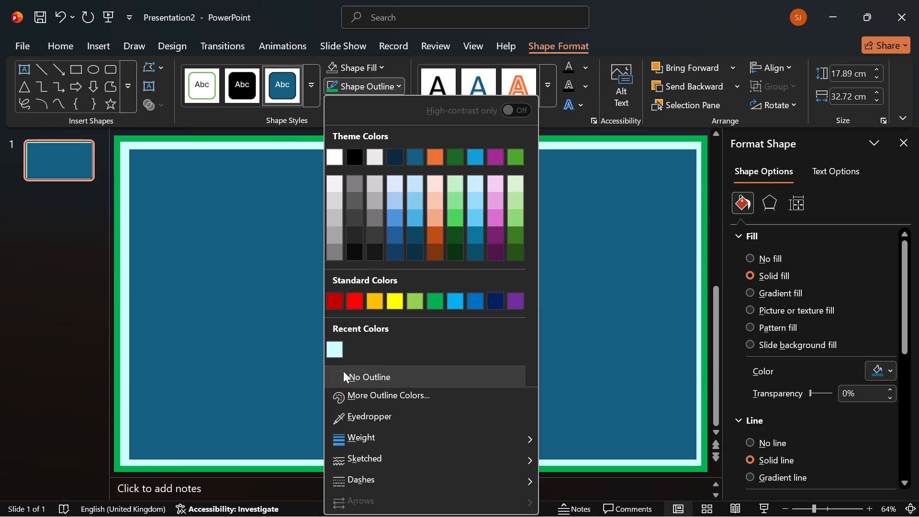
pyautogui.click(343, 370)
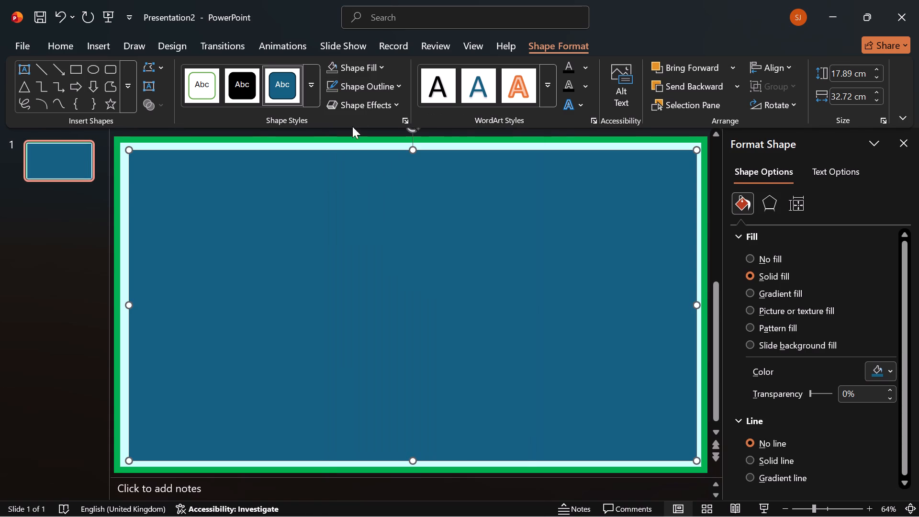
# Fill the inner rectangle with the recently used pale cyan colour.
pyautogui.click(379, 67)
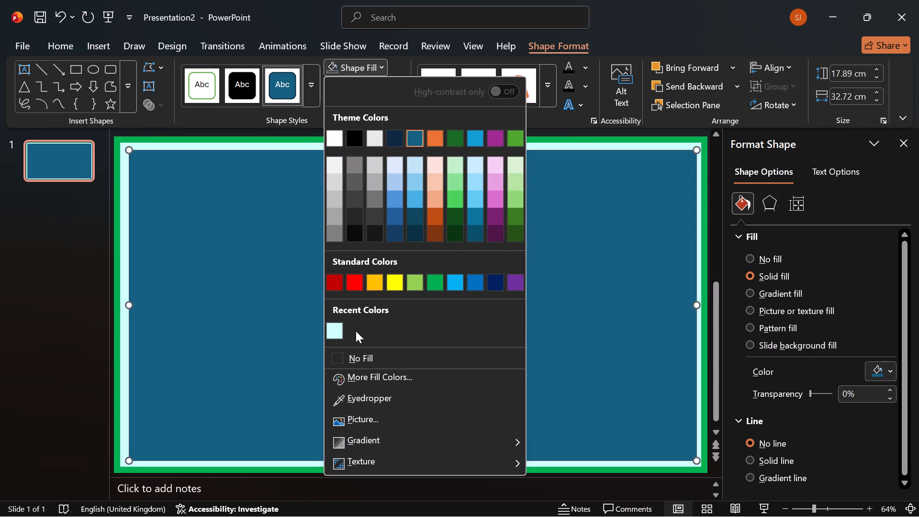
pyautogui.click(334, 327)
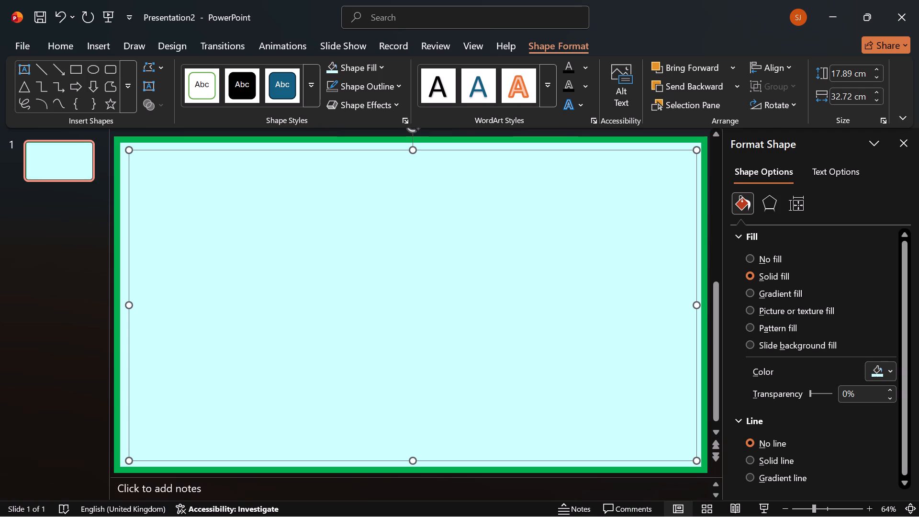
# Give the inner rectangle a standard yellow outline.
pyautogui.click(397, 89)
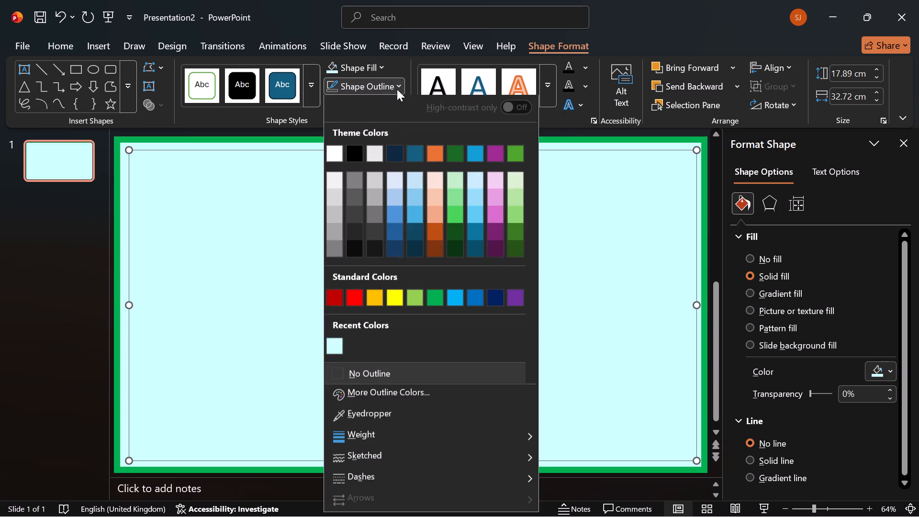
pyautogui.click(390, 302)
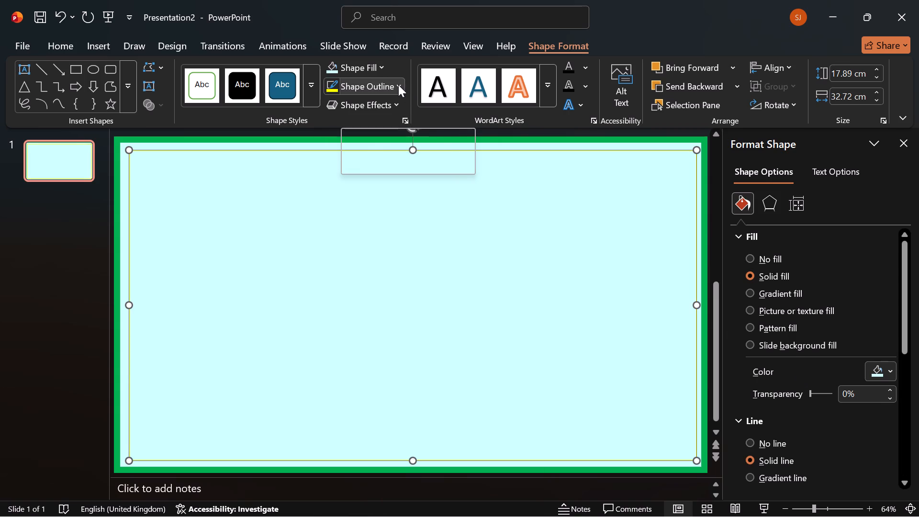
pyautogui.click(483, 159)
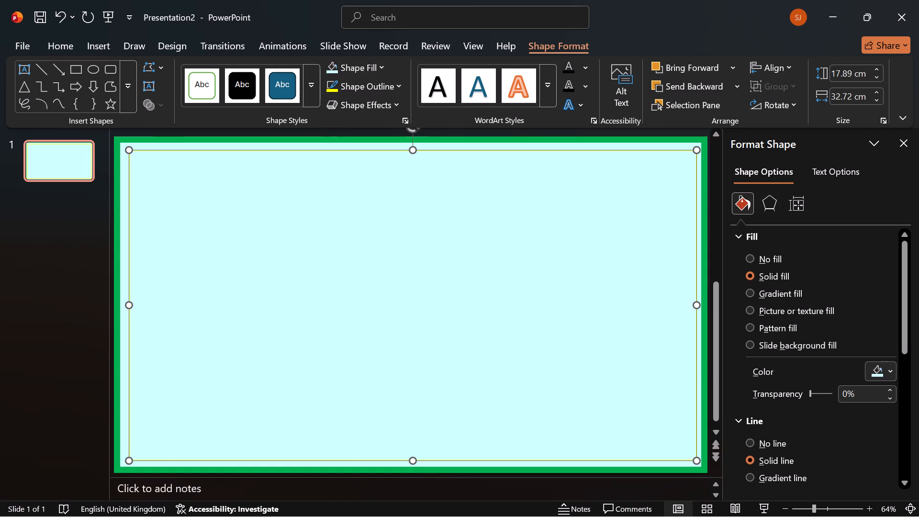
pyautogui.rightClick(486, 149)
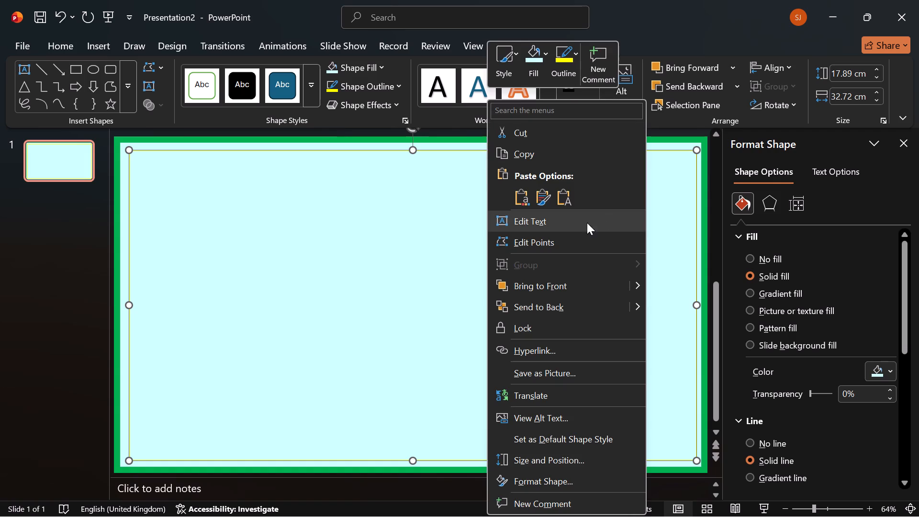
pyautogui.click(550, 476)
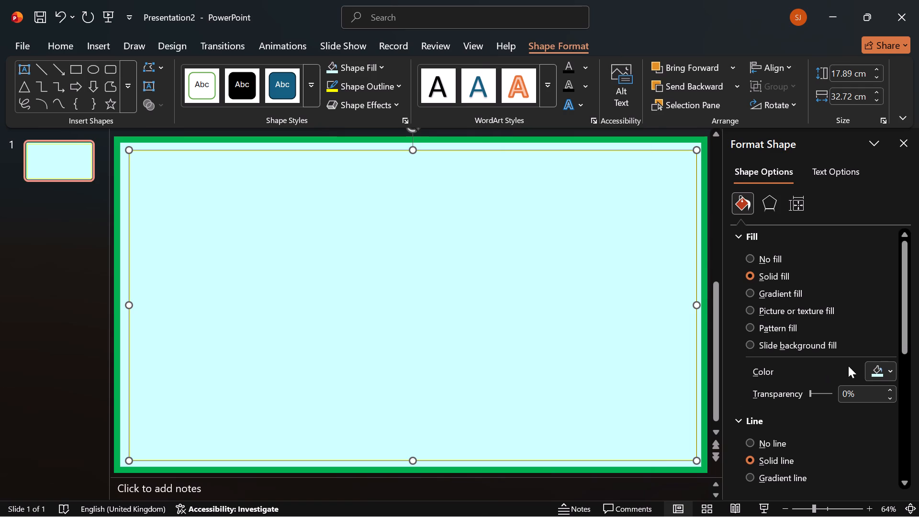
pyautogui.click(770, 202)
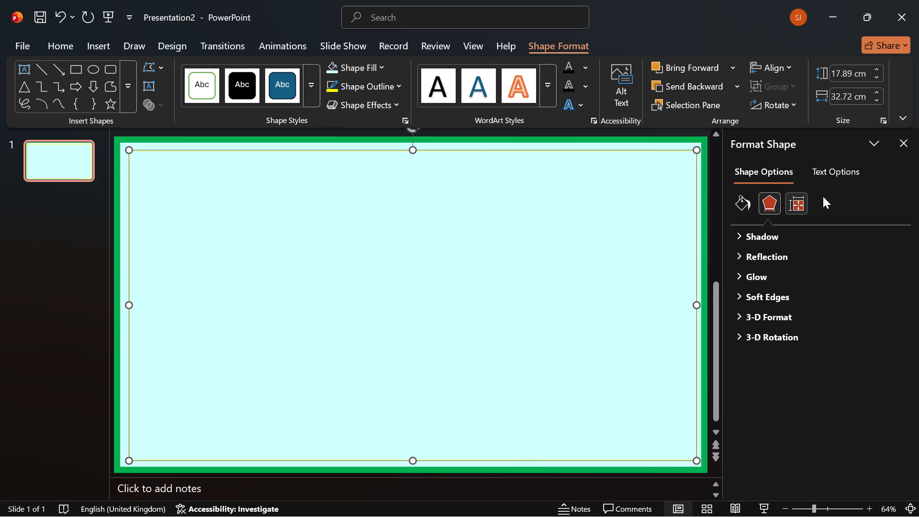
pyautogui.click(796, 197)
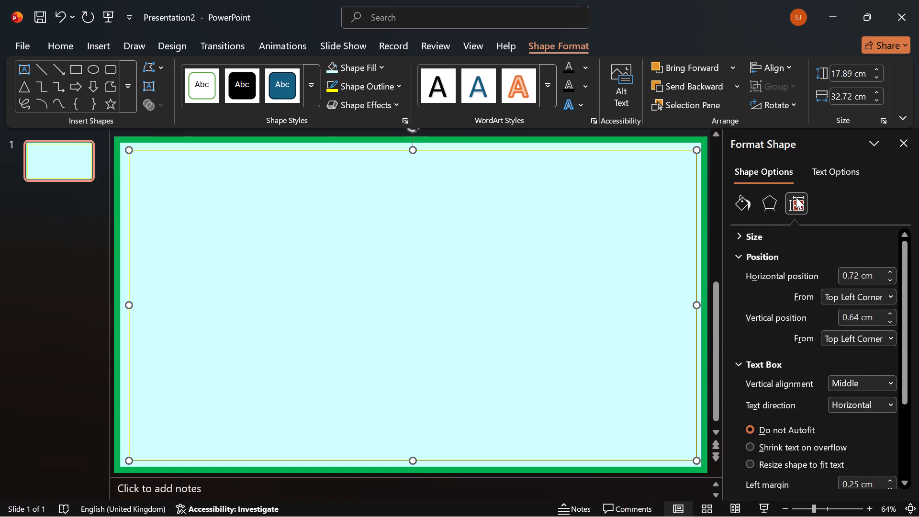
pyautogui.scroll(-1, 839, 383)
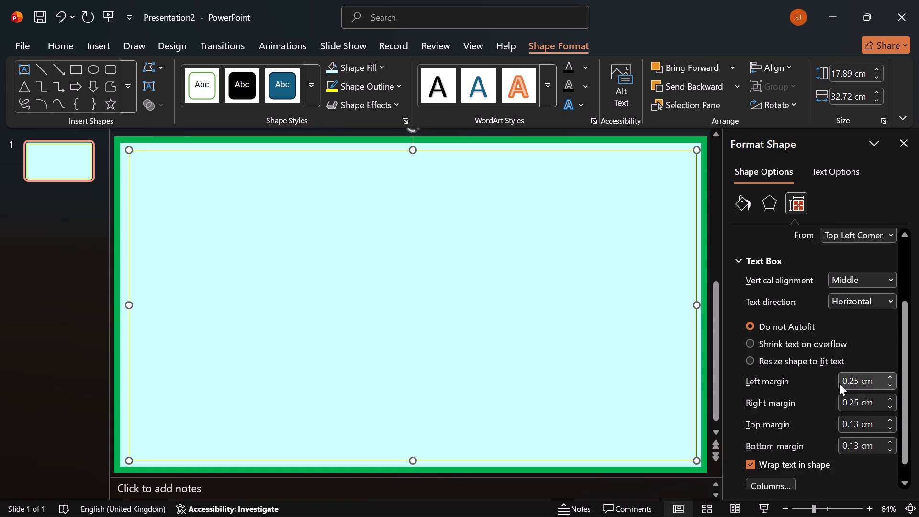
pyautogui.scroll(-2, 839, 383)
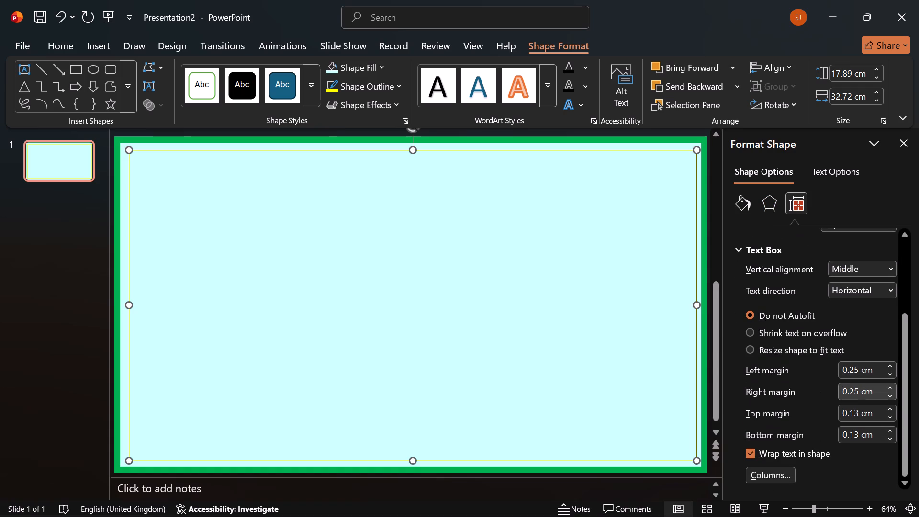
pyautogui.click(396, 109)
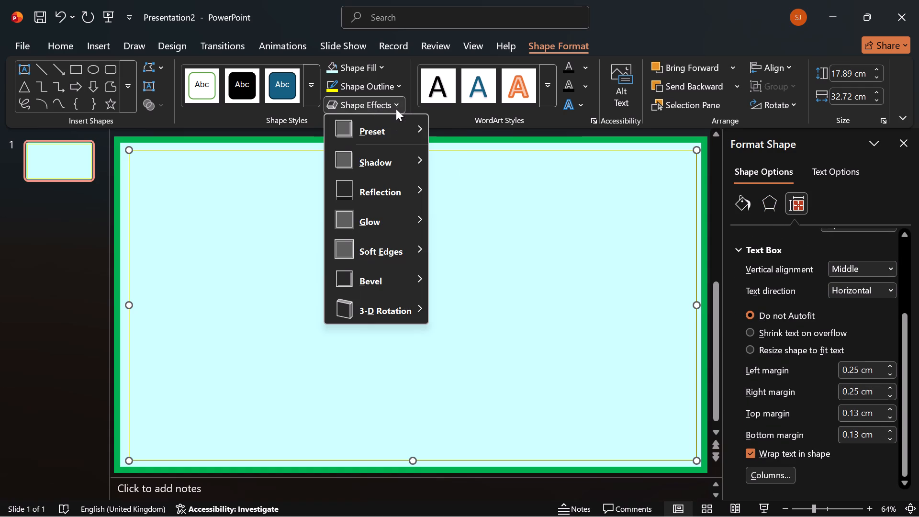
# Set the inner rectangle's yellow outline weight to 4½ pt.
pyautogui.click(396, 90)
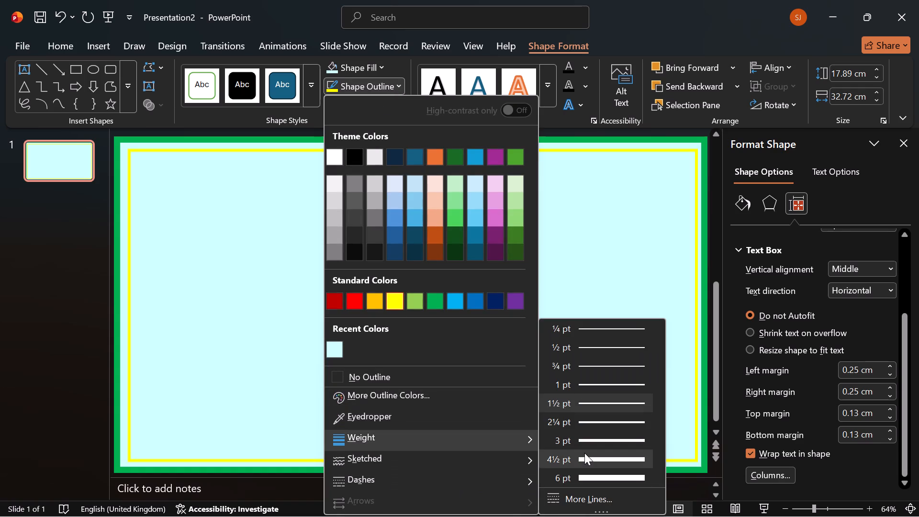
pyautogui.click(584, 453)
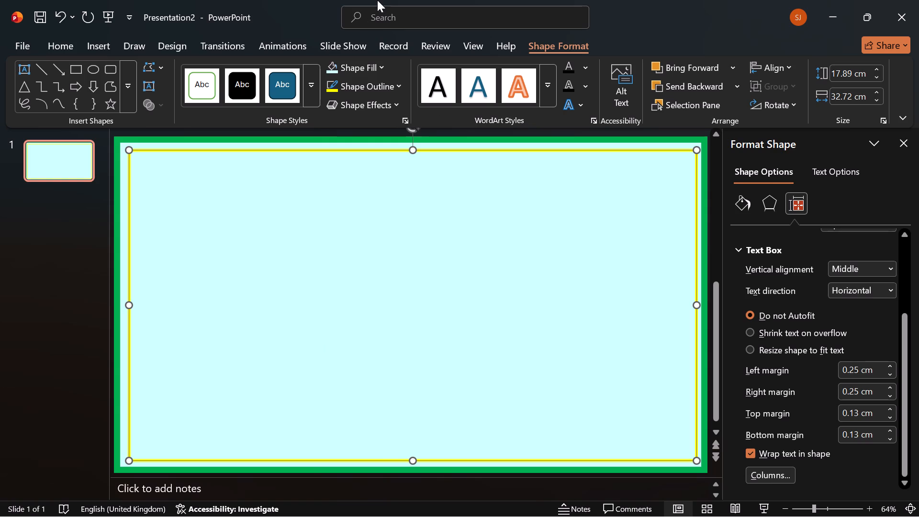
# Draw a large text box that nearly fills the area inside the yellow-outlined rectangle.
pyautogui.click(106, 51)
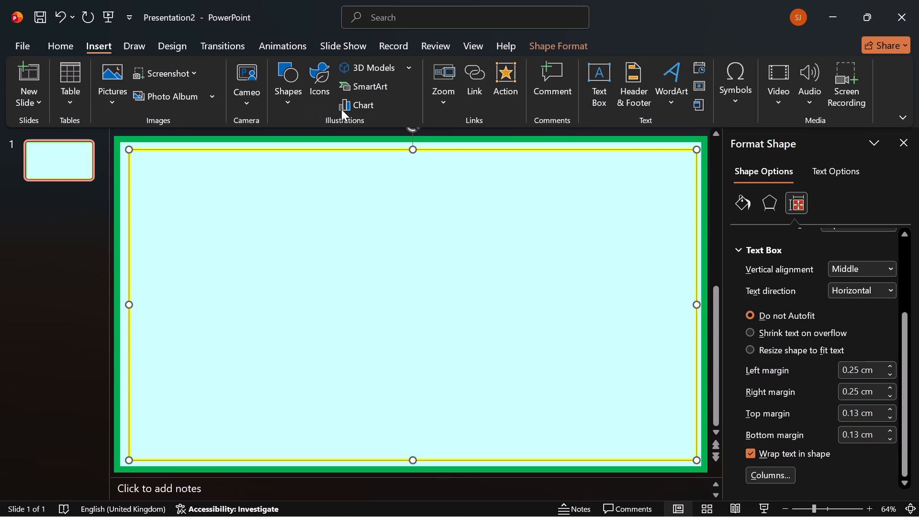
pyautogui.click(598, 93)
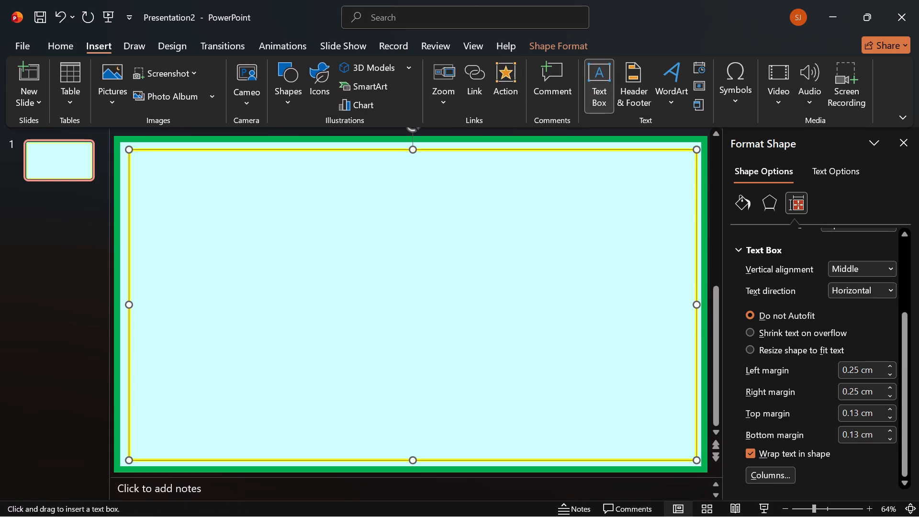
pyautogui.moveTo(137, 167); pyautogui.dragTo(369, 255)
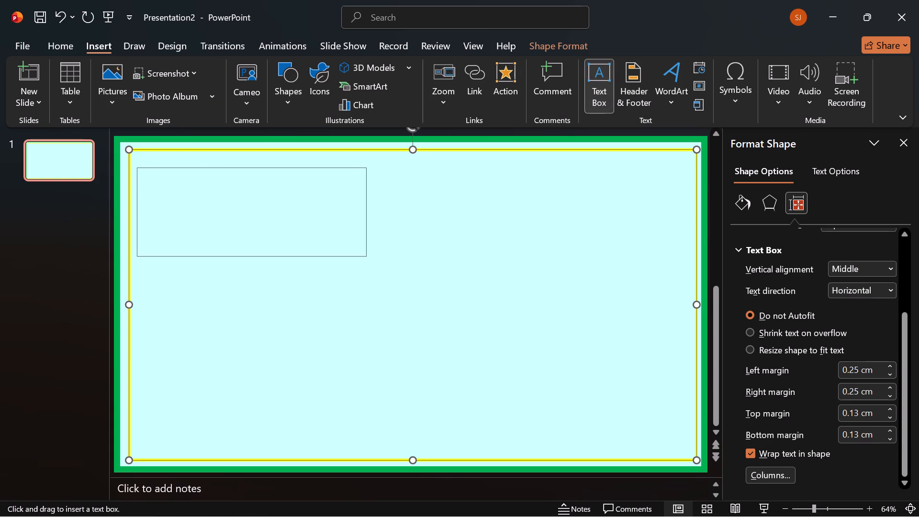
pyautogui.moveTo(369, 255); pyautogui.dragTo(679, 432)
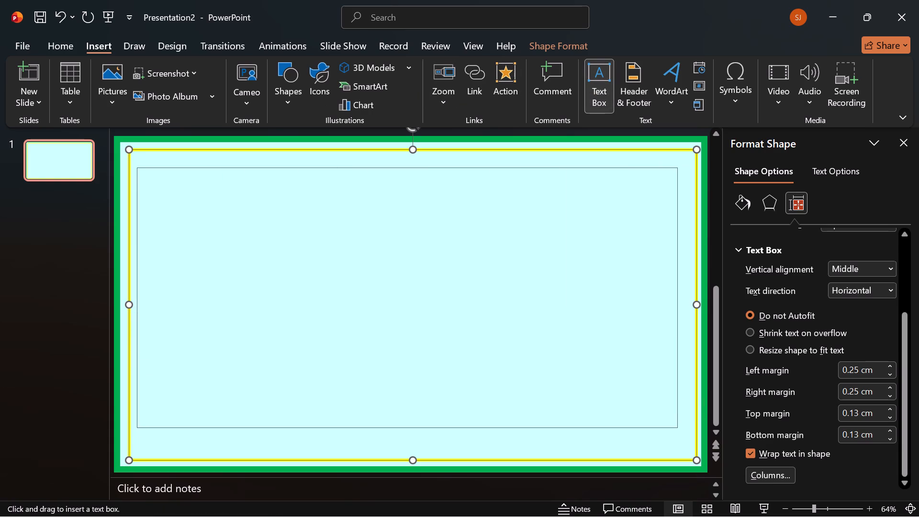
pyautogui.moveTo(679, 432); pyautogui.dragTo(685, 449)
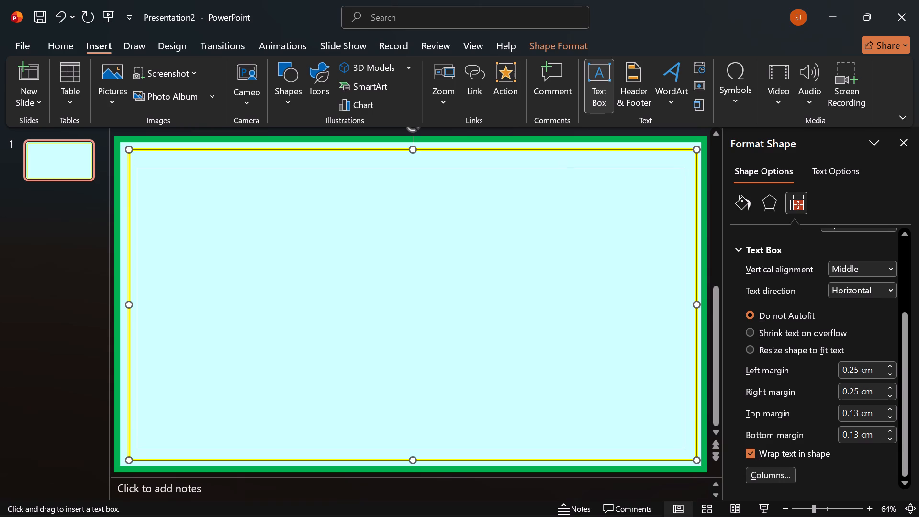
pyautogui.moveTo(685, 449); pyautogui.dragTo(687, 450)
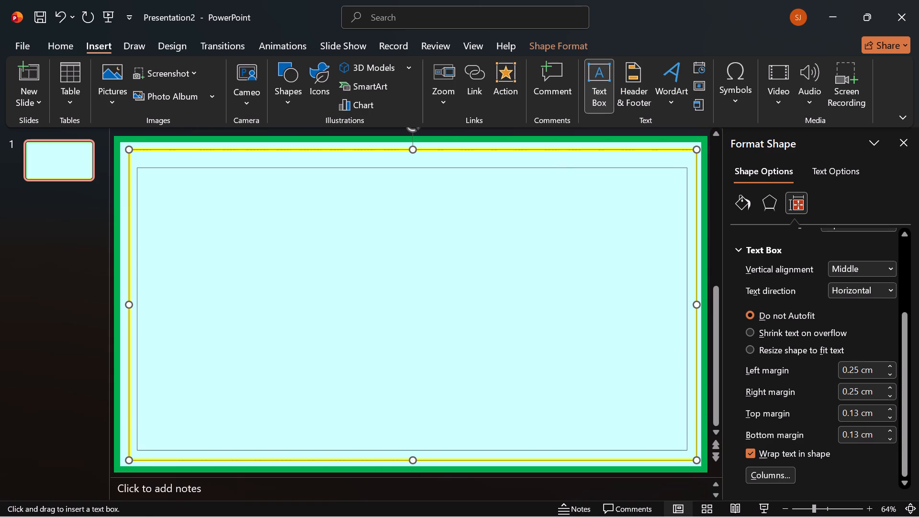
pyautogui.moveTo(687, 450); pyautogui.dragTo(686, 450)
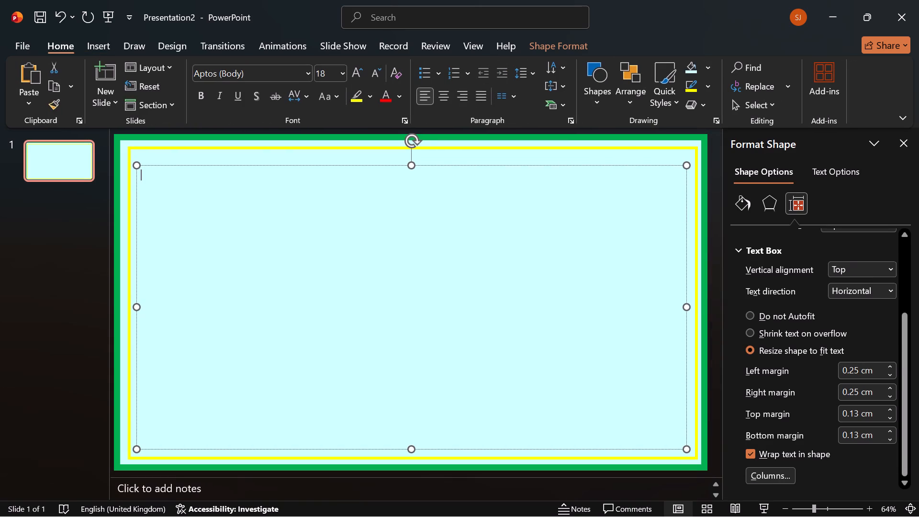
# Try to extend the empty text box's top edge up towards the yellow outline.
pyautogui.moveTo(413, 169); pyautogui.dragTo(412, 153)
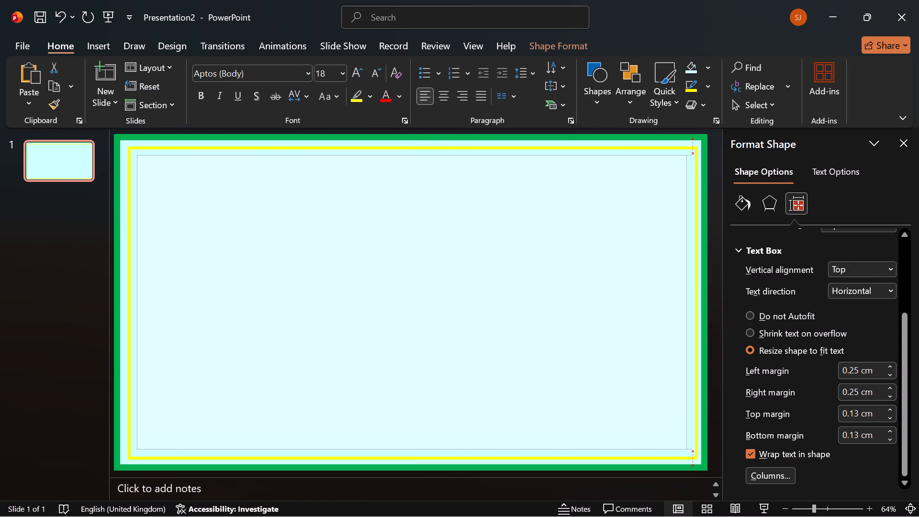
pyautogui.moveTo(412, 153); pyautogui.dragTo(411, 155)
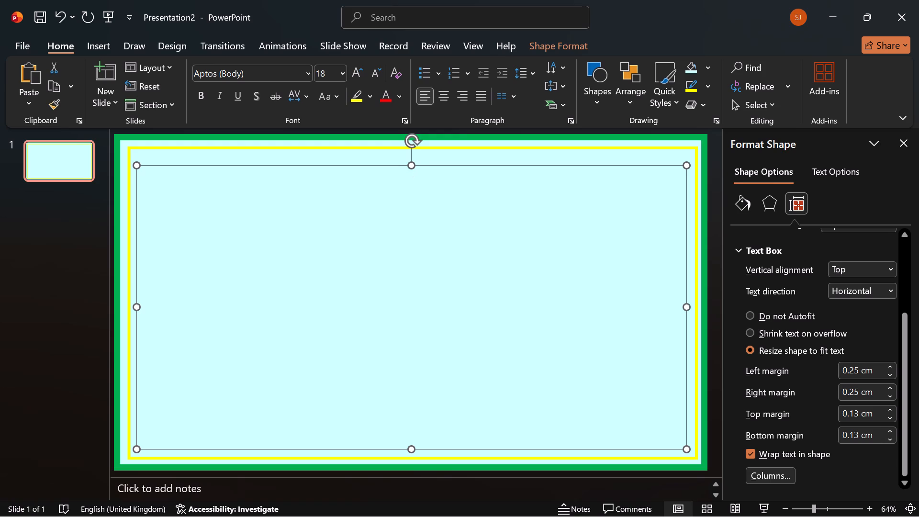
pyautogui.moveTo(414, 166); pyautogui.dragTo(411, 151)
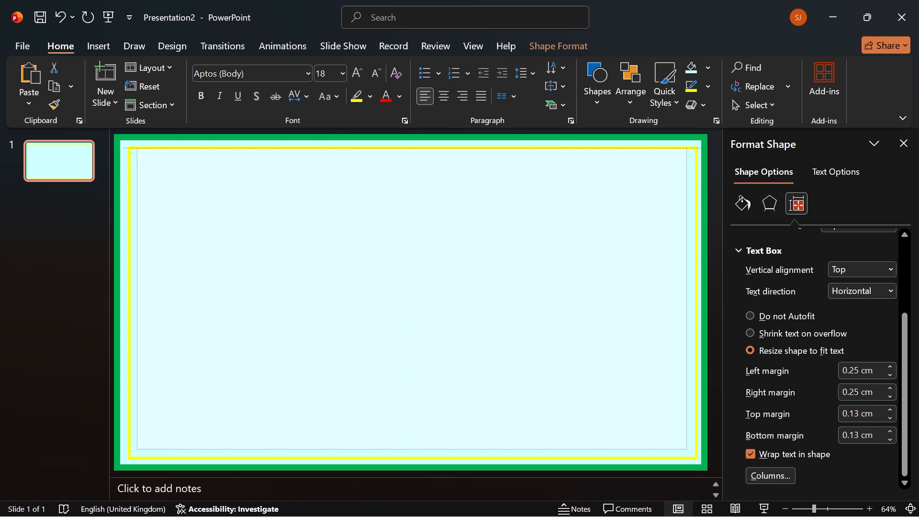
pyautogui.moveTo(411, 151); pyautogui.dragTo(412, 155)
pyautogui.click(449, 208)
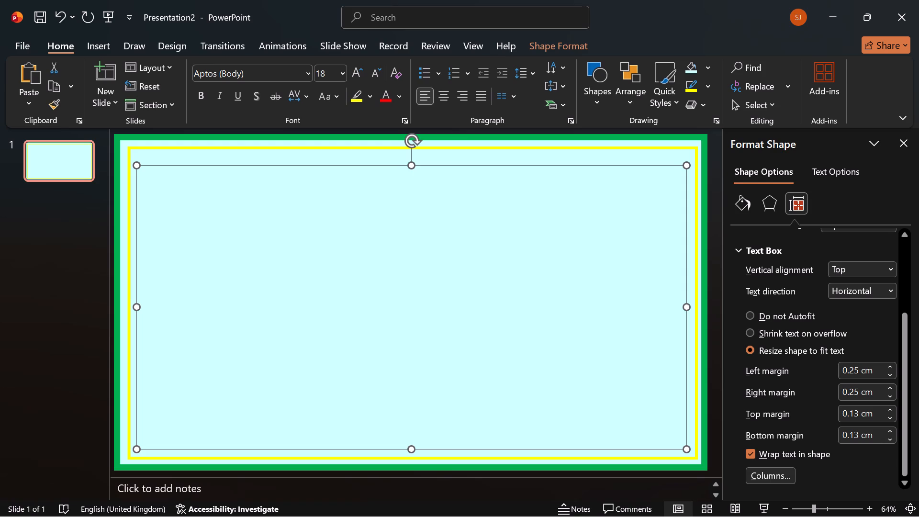
# Enter "Certificate of Achievement" as the first line of the text box.
pyautogui.click(423, 189)
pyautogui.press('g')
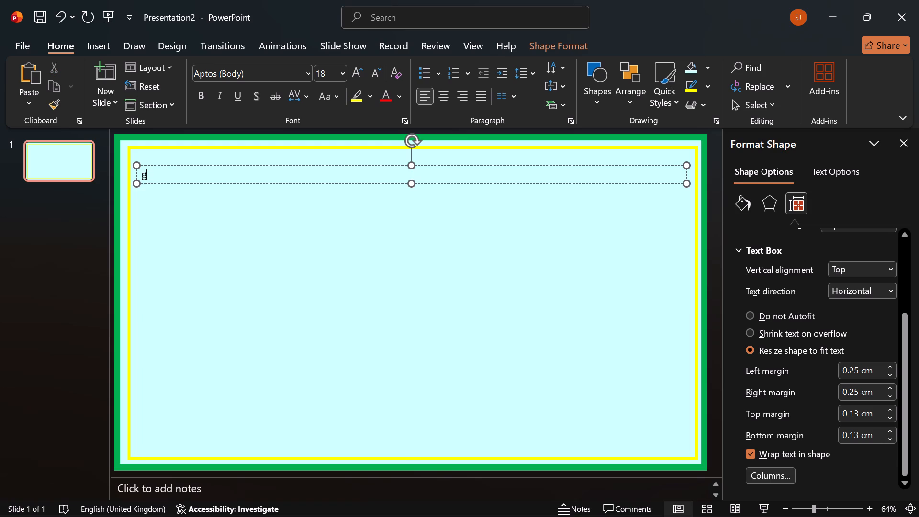
pyautogui.press('BackSpace')
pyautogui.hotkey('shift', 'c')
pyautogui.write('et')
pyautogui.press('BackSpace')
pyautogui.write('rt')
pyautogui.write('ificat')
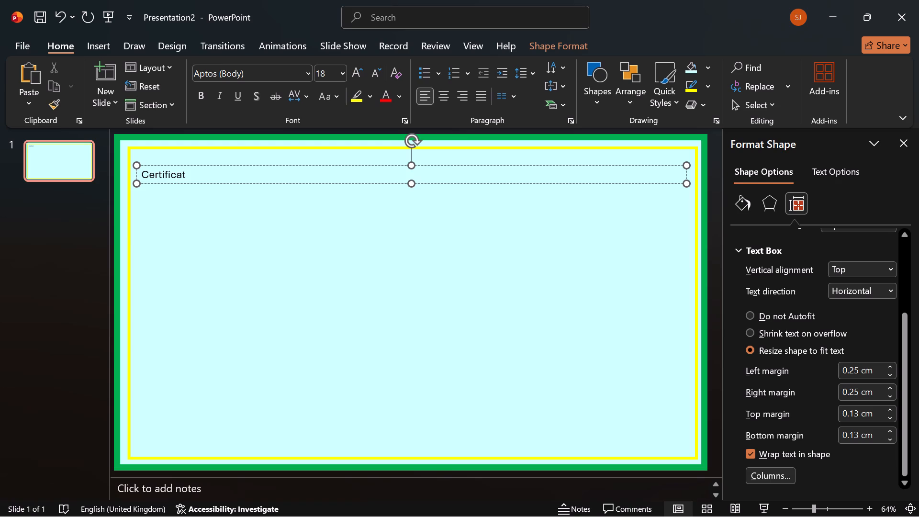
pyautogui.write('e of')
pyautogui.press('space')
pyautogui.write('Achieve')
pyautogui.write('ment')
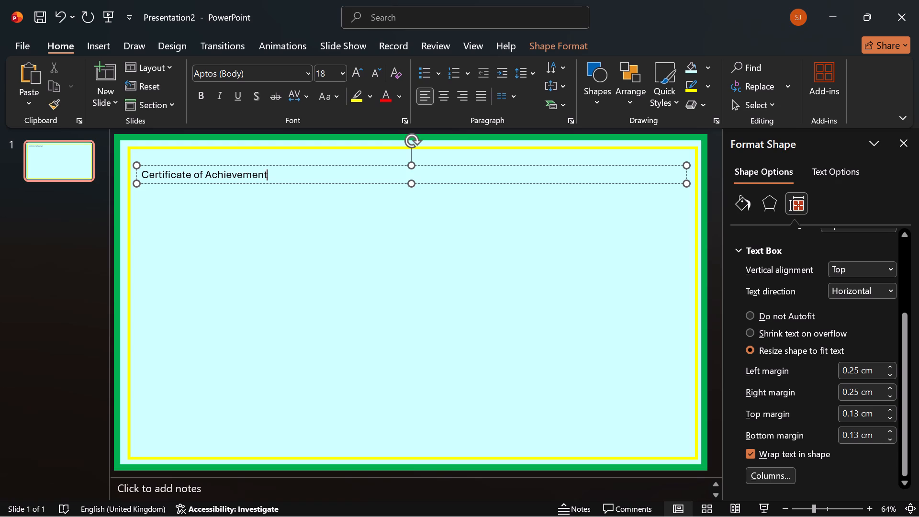
# Add a second line reading "UniCampusKYU" below the certificate title.
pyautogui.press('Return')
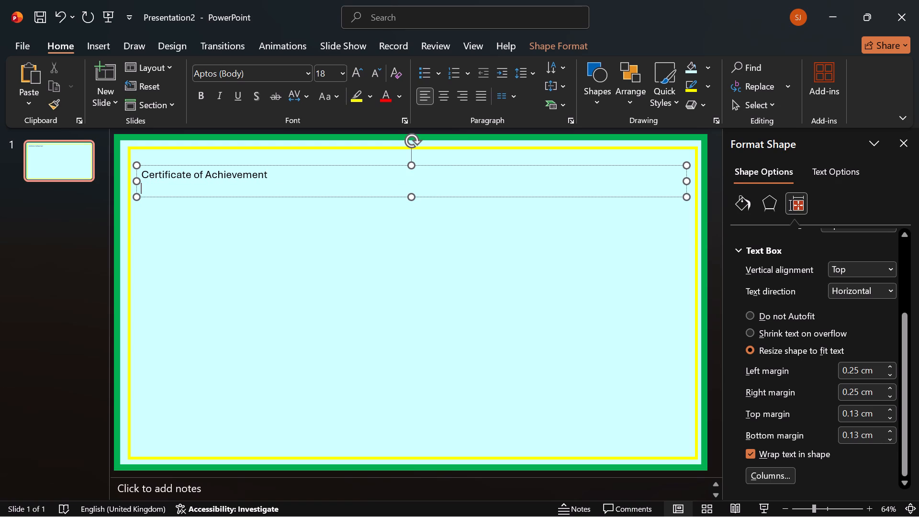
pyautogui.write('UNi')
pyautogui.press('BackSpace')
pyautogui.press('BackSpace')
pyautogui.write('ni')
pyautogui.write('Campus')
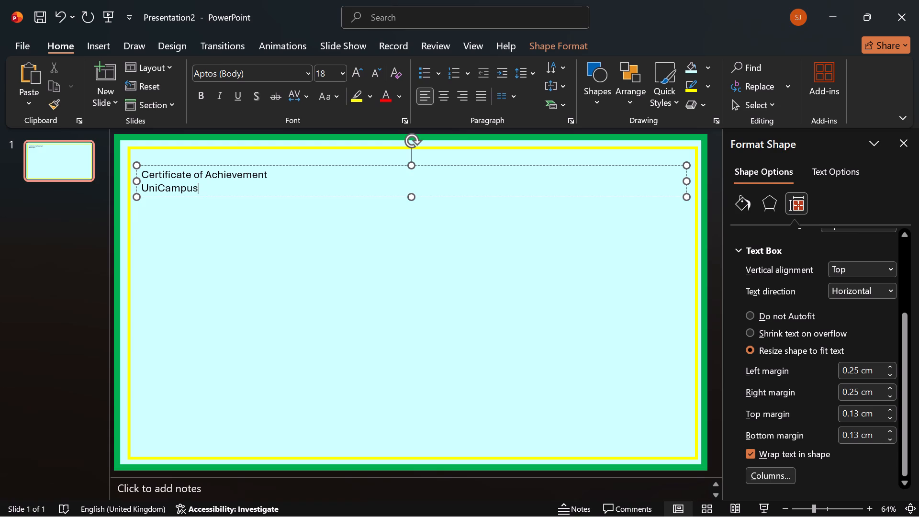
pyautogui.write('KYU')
# Append "- Kirinyaga Univessity" to the UniCampusKYU line in the text box.
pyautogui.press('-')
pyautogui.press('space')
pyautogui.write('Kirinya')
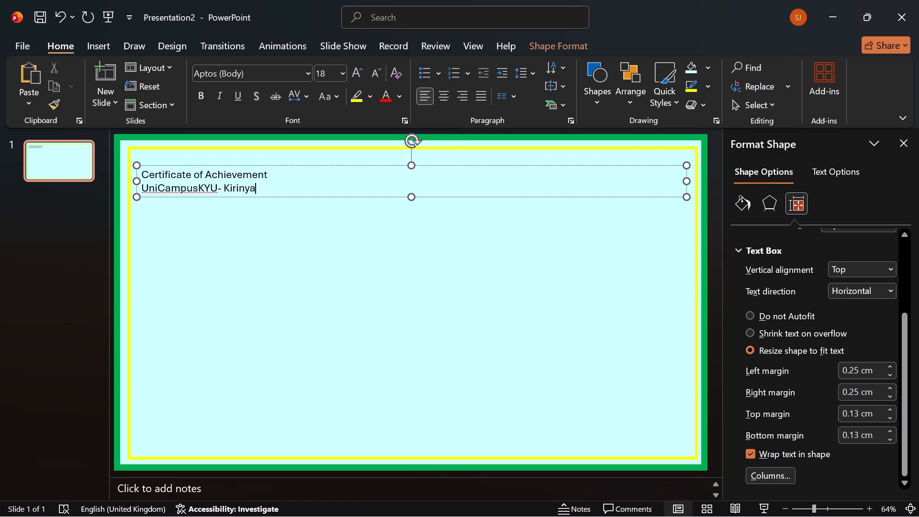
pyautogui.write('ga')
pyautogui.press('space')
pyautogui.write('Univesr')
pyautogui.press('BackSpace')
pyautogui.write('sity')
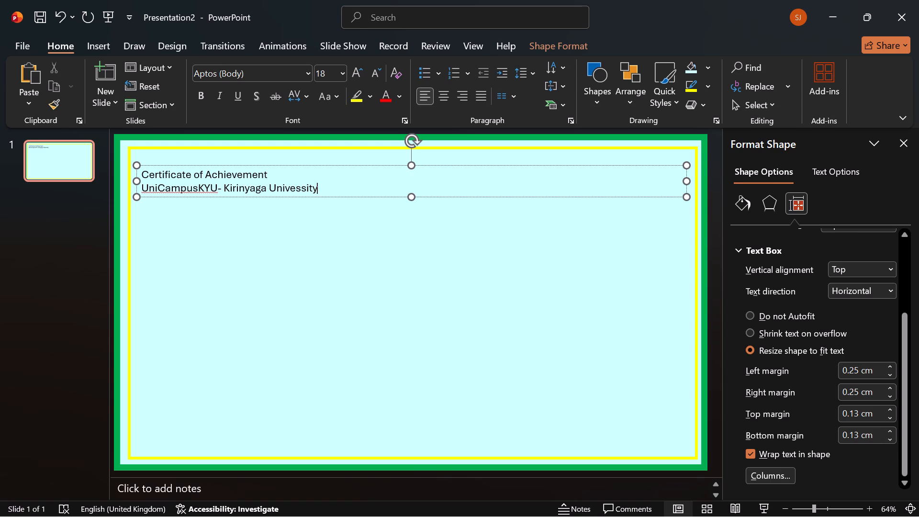
# Add a third line reading "This Certificate is proudly presented to" below the university line.
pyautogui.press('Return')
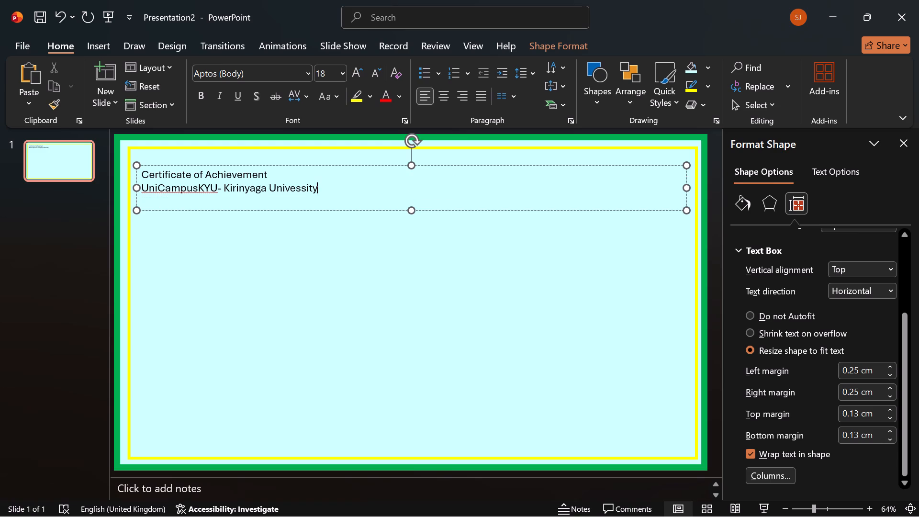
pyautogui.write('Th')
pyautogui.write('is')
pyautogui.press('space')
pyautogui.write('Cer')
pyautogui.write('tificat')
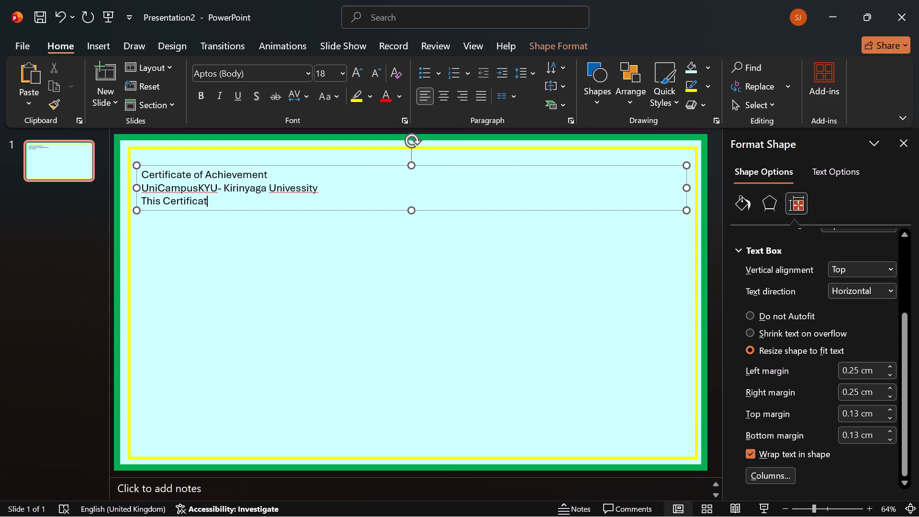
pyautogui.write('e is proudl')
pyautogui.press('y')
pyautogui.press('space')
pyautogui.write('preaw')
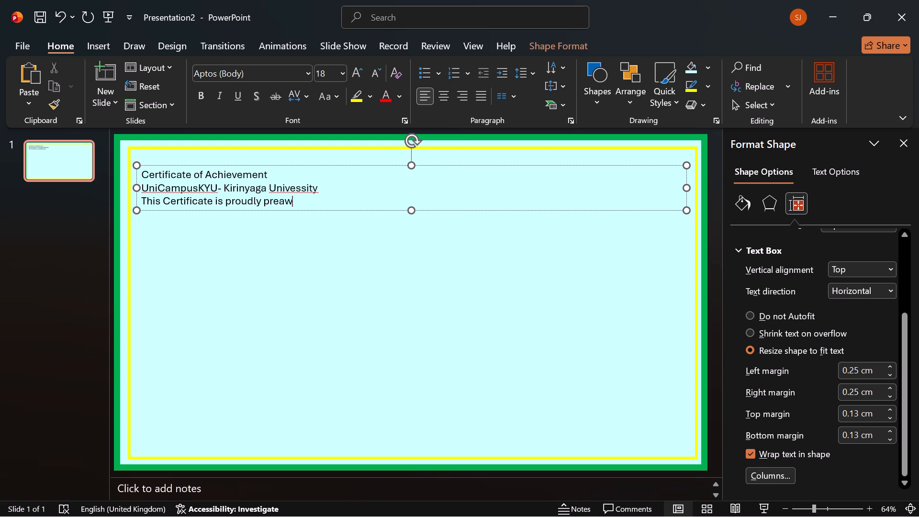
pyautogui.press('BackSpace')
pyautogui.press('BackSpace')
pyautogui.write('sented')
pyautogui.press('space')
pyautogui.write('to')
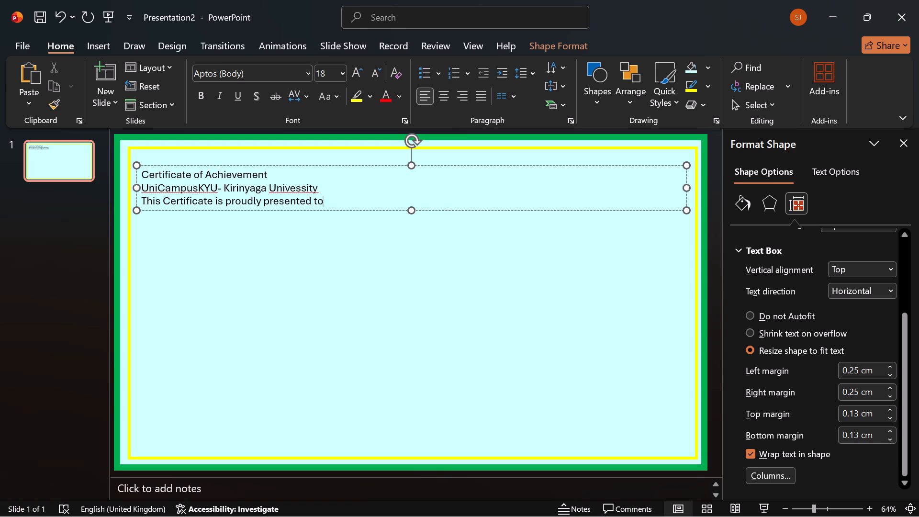
# Correct the second line so it reads "UniCampus KYU- Kirinyaga University".
pyautogui.click(303, 188)
pyautogui.press('BackSpace')
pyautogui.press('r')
pyautogui.click(197, 190)
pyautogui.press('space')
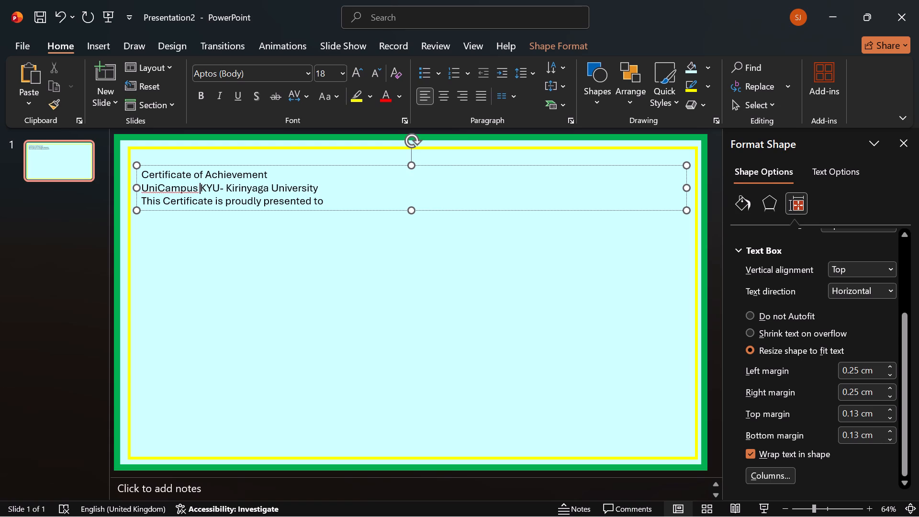
pyautogui.click(332, 201)
# Have the spelling checker ignore all occurrences of the word "UniCampus".
pyautogui.click(177, 189)
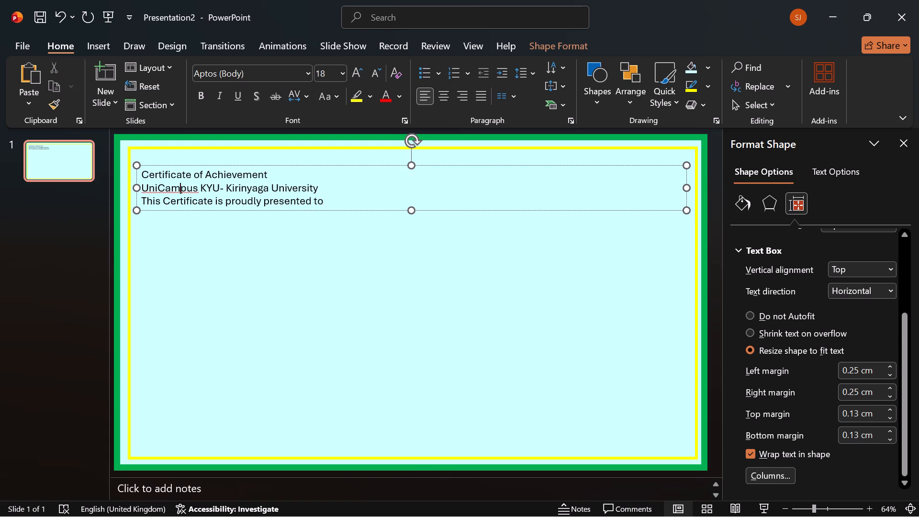
pyautogui.rightClick(177, 189)
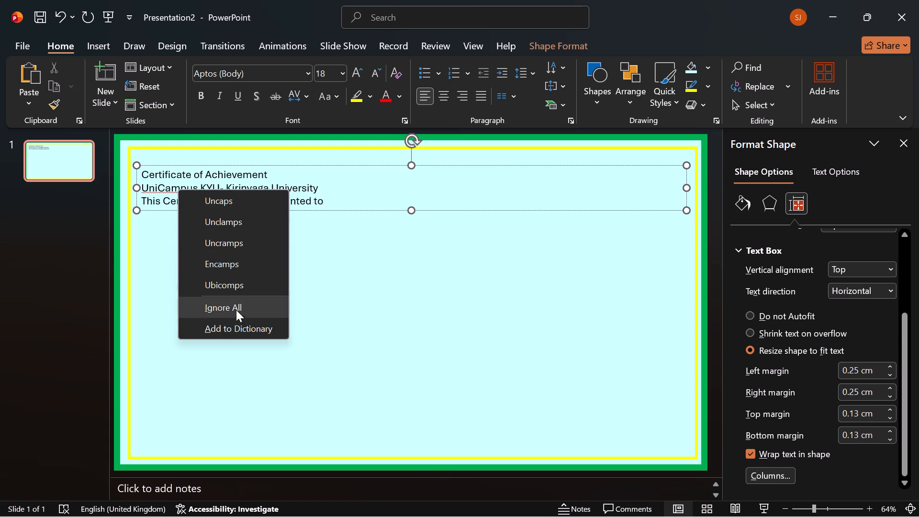
pyautogui.click(236, 312)
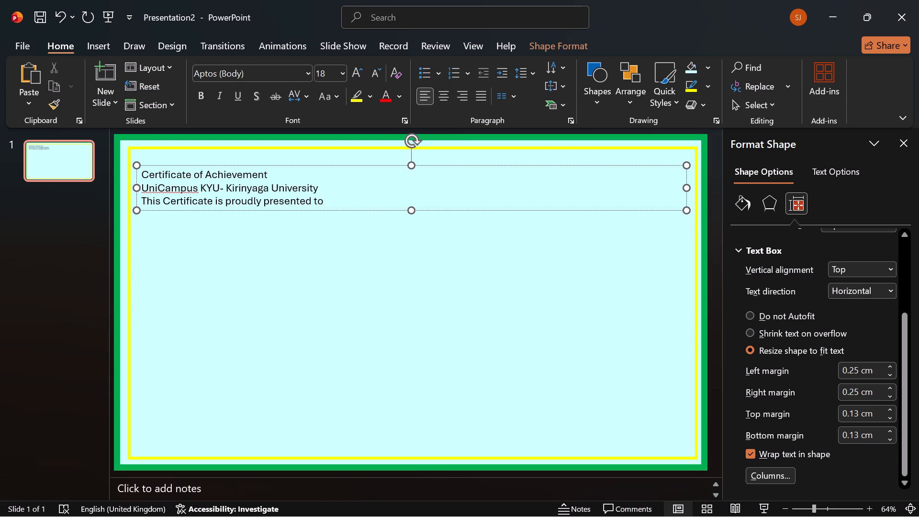
pyautogui.rightClick(172, 192)
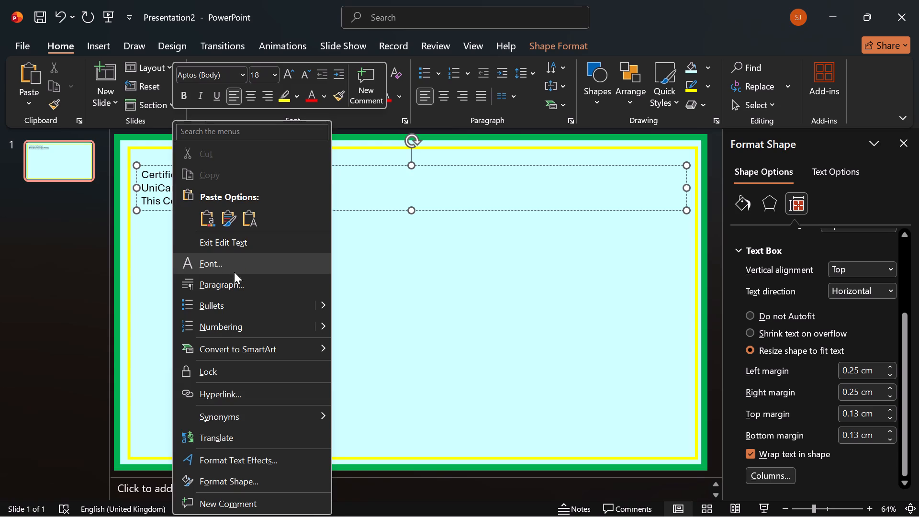
pyautogui.click(442, 204)
# Shift the text box horizontally to the right until its right edge just passes the green frame.
pyautogui.moveTo(390, 207); pyautogui.dragTo(415, 207)
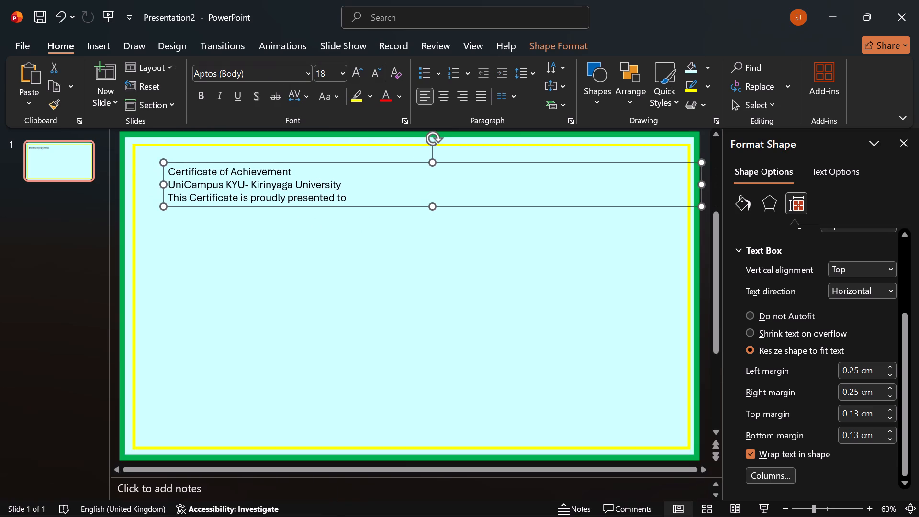
# Enter the recipient's name on a fourth line below "presented to", followed by an empty line.
pyautogui.click(381, 194)
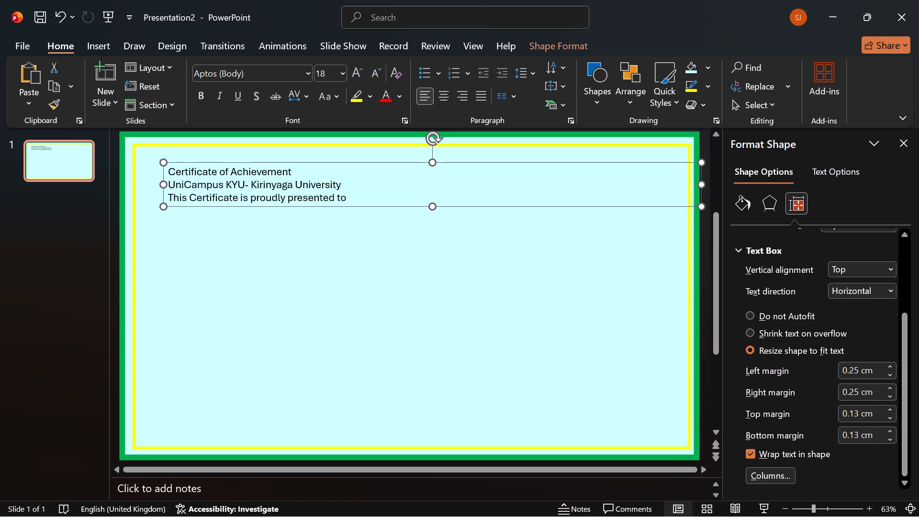
pyautogui.click(361, 198)
pyautogui.click(276, 184)
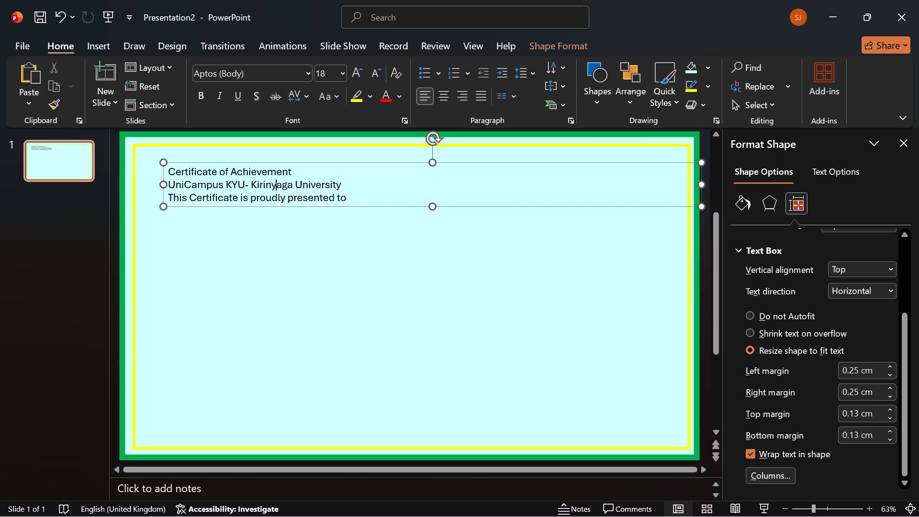
pyautogui.click(346, 195)
pyautogui.press('Return')
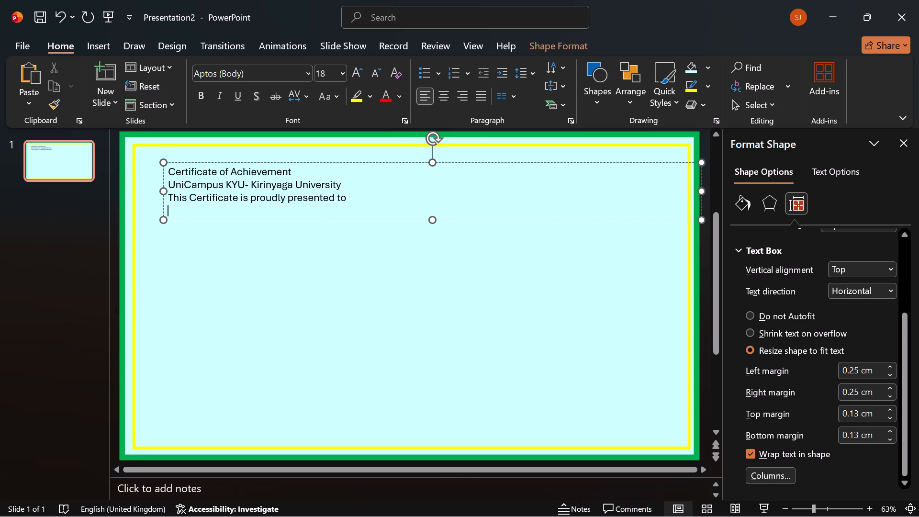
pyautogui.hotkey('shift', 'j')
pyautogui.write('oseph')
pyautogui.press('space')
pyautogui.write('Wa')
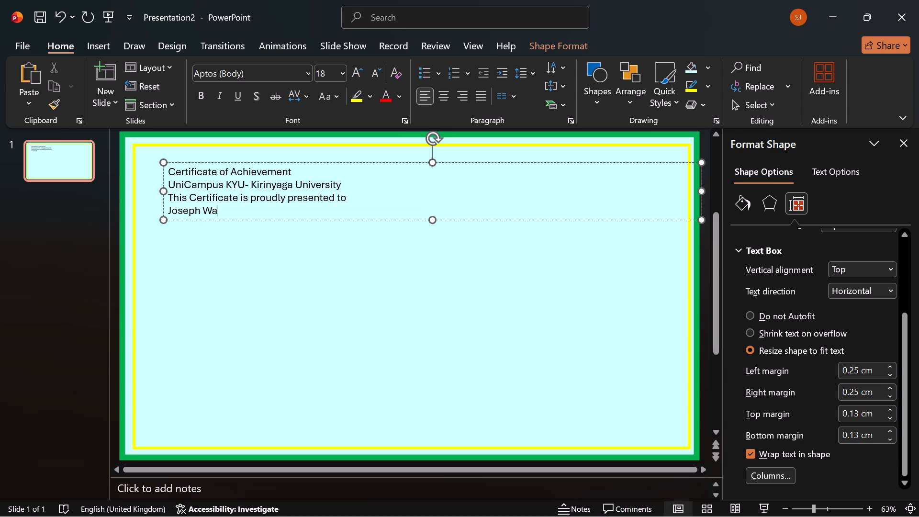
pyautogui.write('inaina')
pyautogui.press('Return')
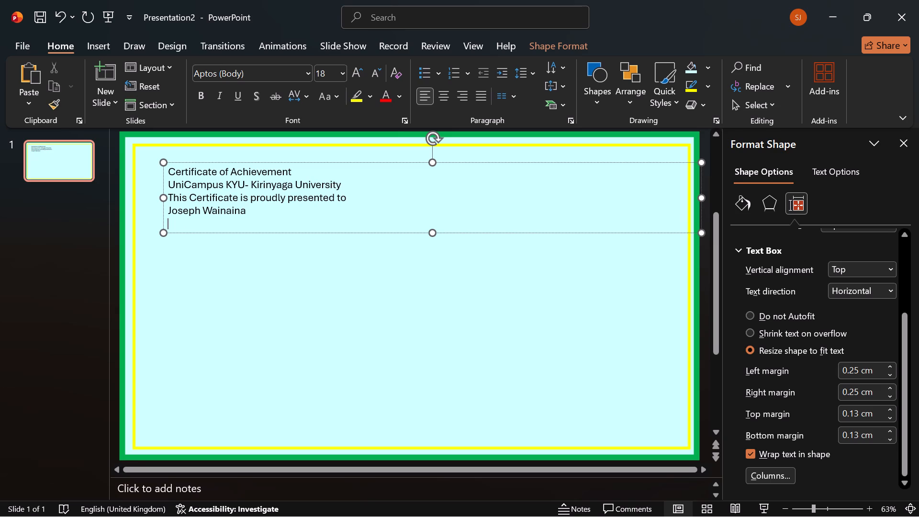
# Centre-align the four lines of certificate text, from the title to the recipient's name.
pyautogui.moveTo(170, 171); pyautogui.dragTo(284, 218)
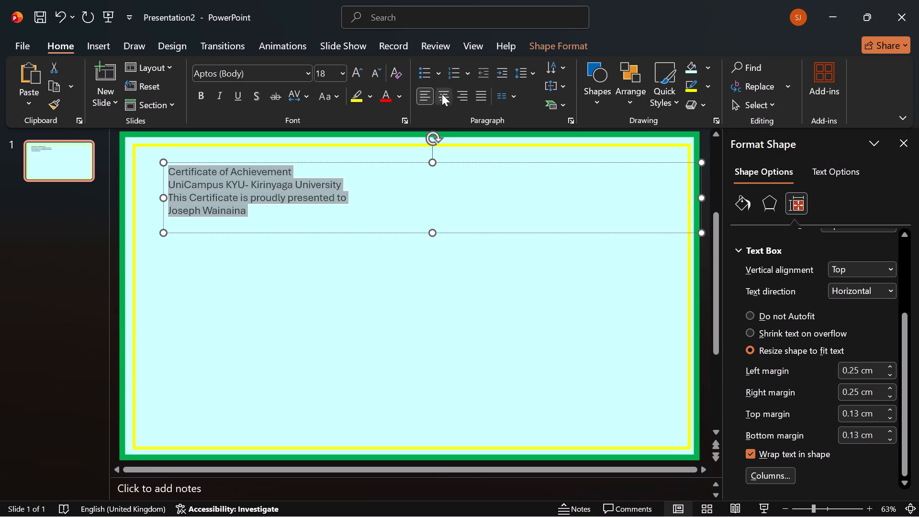
pyautogui.click(450, 92)
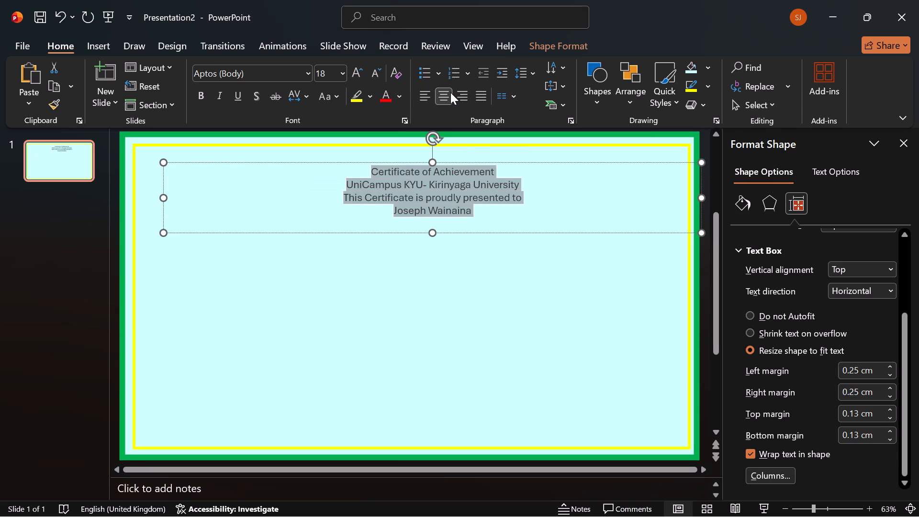
# Insert two empty lines below the "Certificate of Achievement" title and two more below the university line.
pyautogui.click(505, 172)
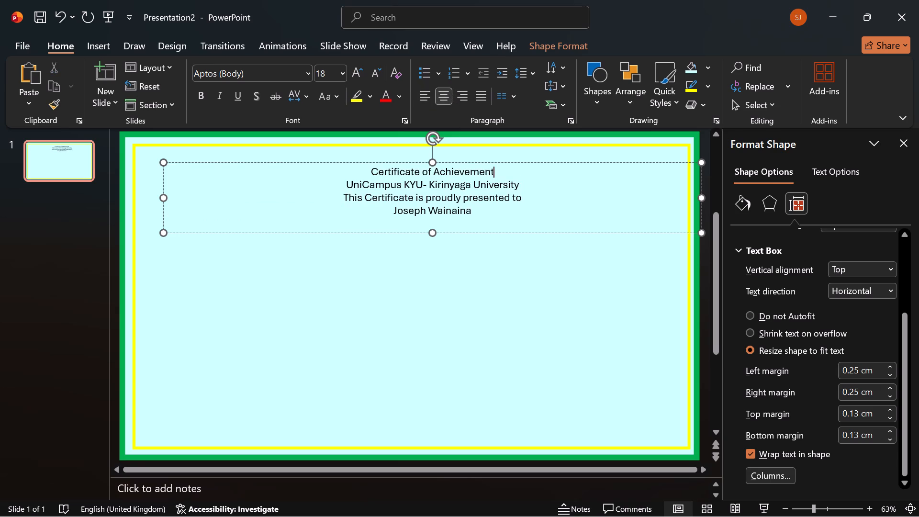
pyautogui.press('Return')
pyautogui.press('Return')
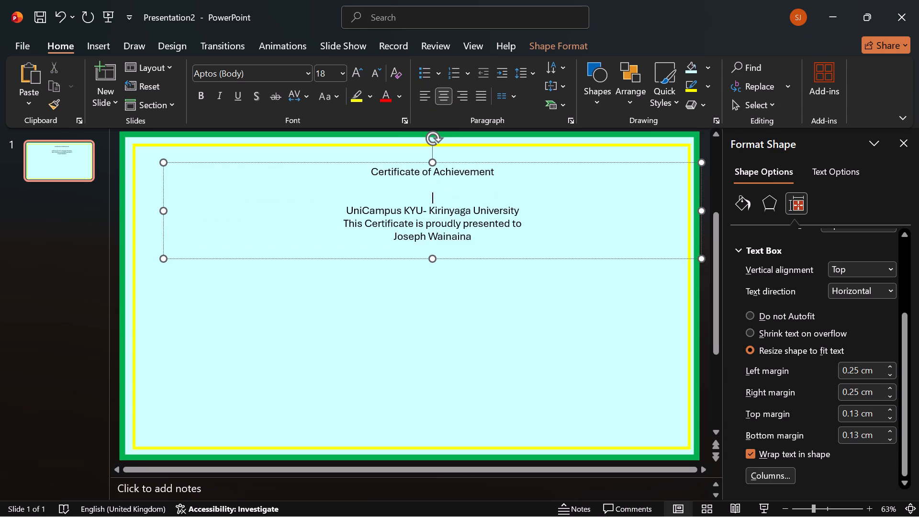
pyautogui.click(523, 217)
pyautogui.click(520, 209)
pyautogui.press('Return')
pyautogui.press('Return')
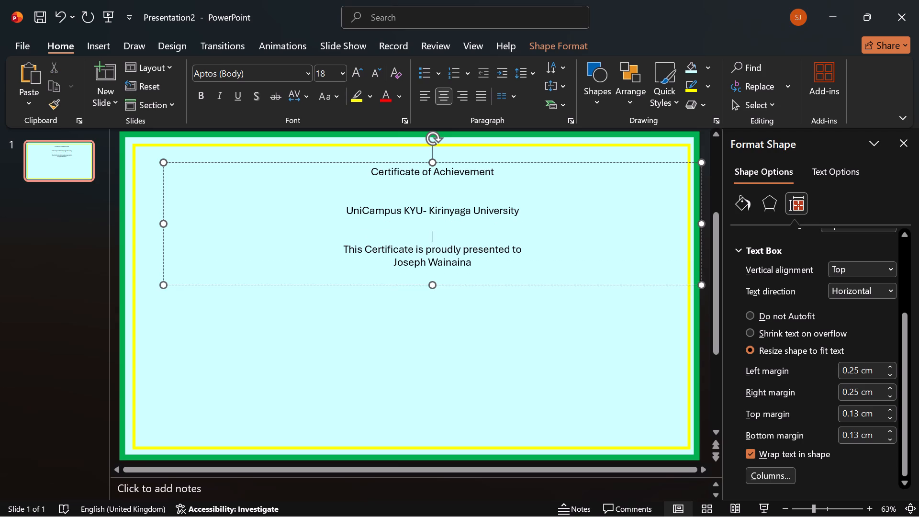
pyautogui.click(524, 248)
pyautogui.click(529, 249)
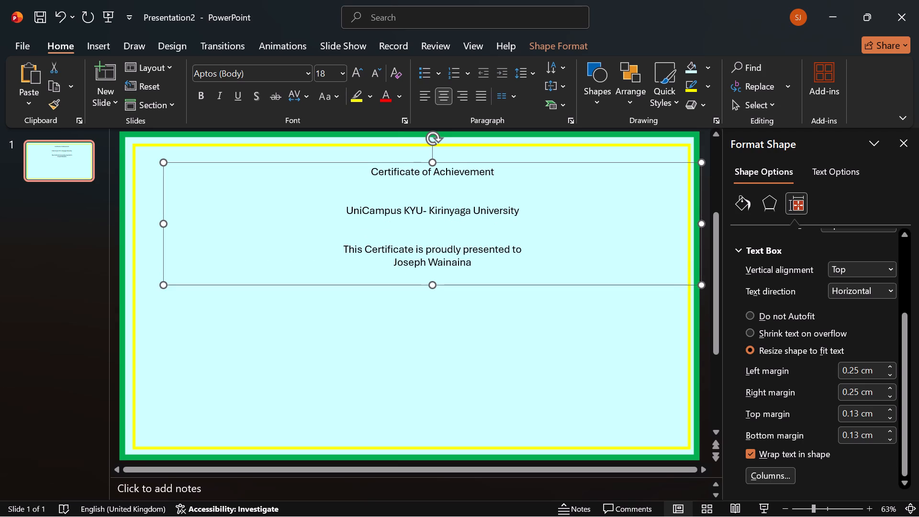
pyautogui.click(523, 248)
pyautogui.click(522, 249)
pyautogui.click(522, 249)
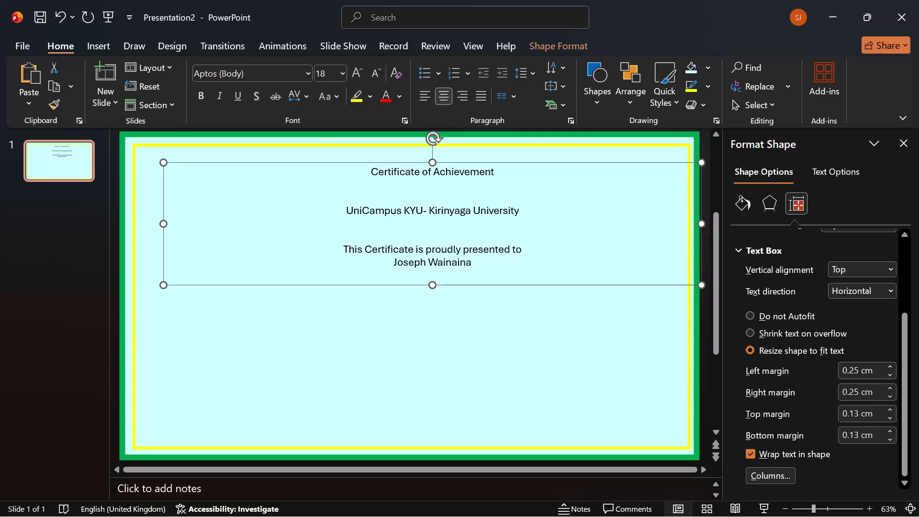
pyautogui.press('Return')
# Reposition the yellow border inside the green frame, with its left side close to the frame's left side.
pyautogui.moveTo(561, 308); pyautogui.dragTo(570, 268)
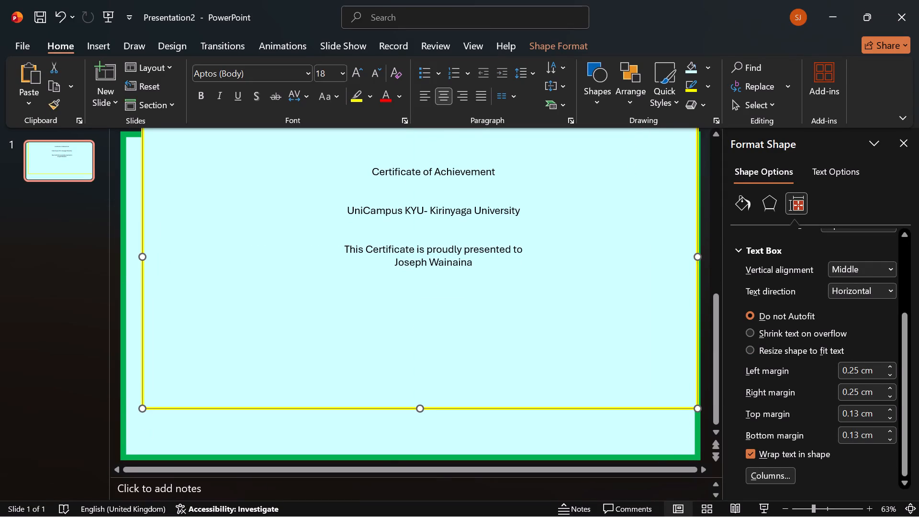
pyautogui.click(550, 262)
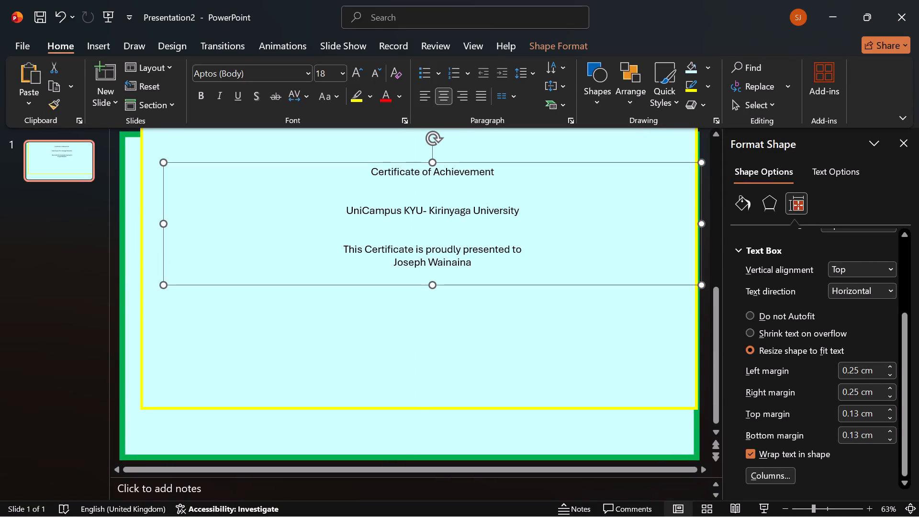
pyautogui.moveTo(465, 409); pyautogui.dragTo(436, 435)
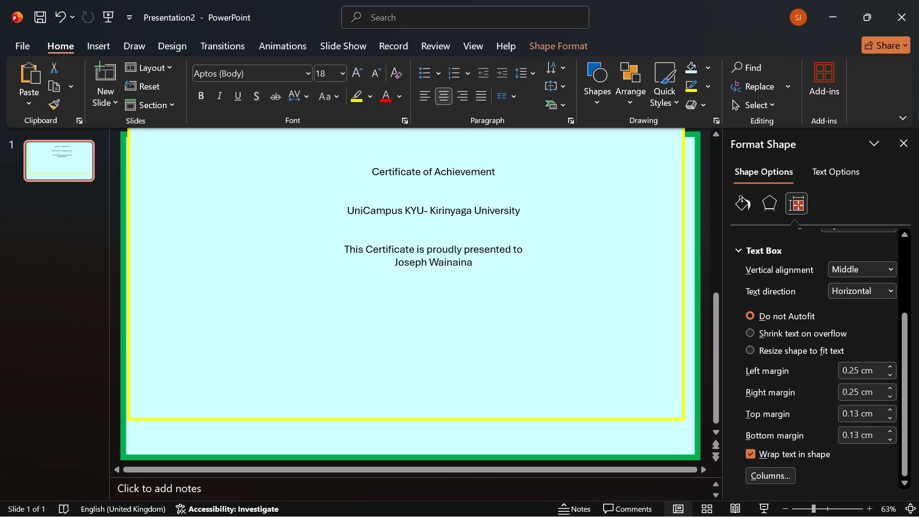
pyautogui.moveTo(436, 435); pyautogui.dragTo(453, 453)
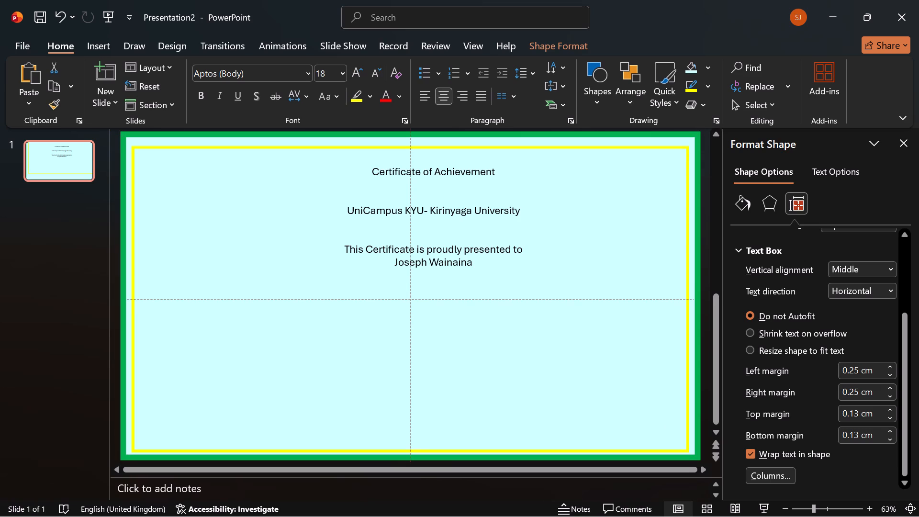
pyautogui.moveTo(453, 453); pyautogui.dragTo(452, 451)
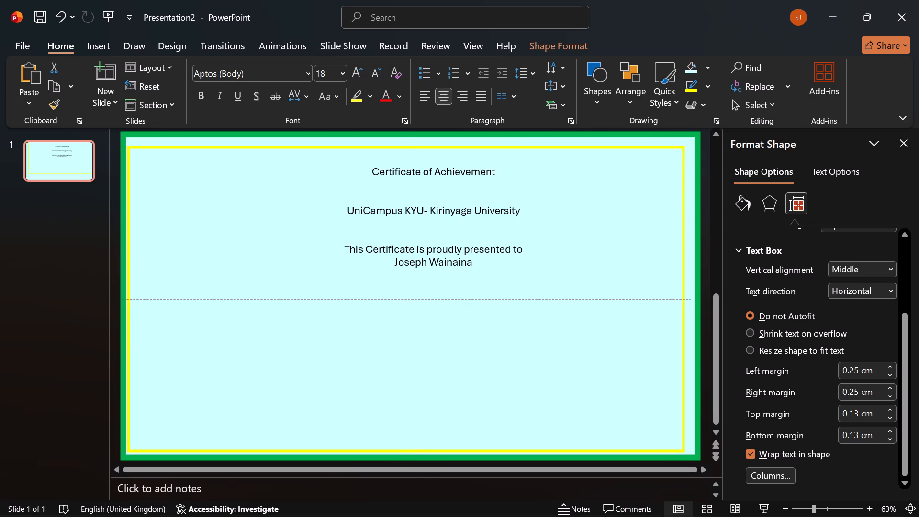
pyautogui.moveTo(452, 451); pyautogui.dragTo(451, 451)
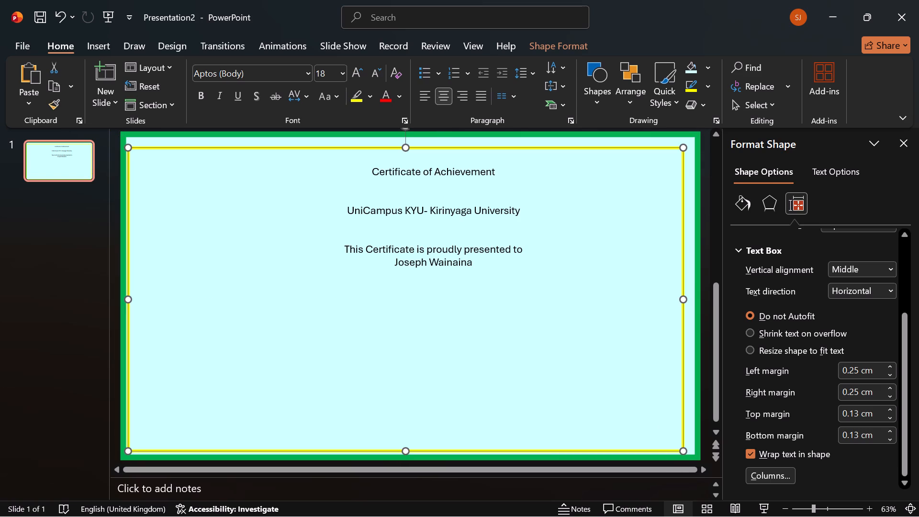
# Insert two empty lines between the "This Certificate is proudly presented to" line and the recipient's name.
pyautogui.click(483, 261)
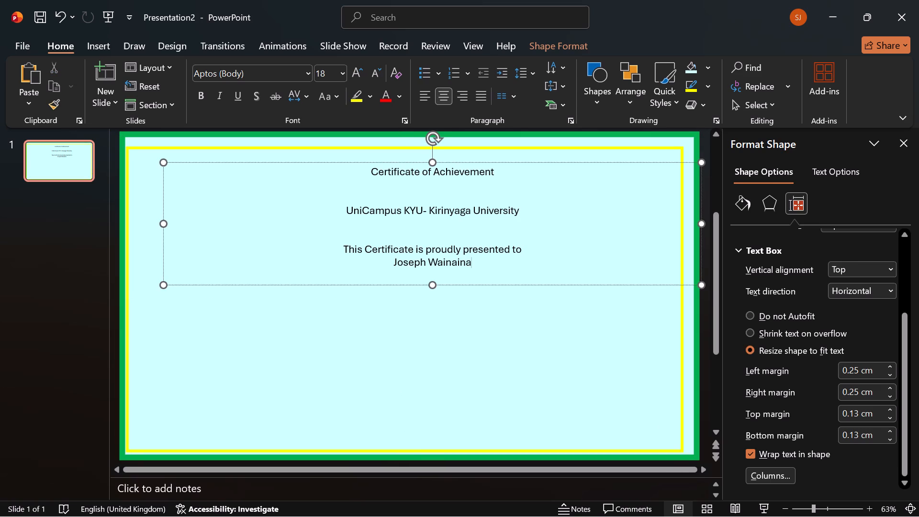
pyautogui.click(393, 261)
pyautogui.press('Return')
pyautogui.press('Return')
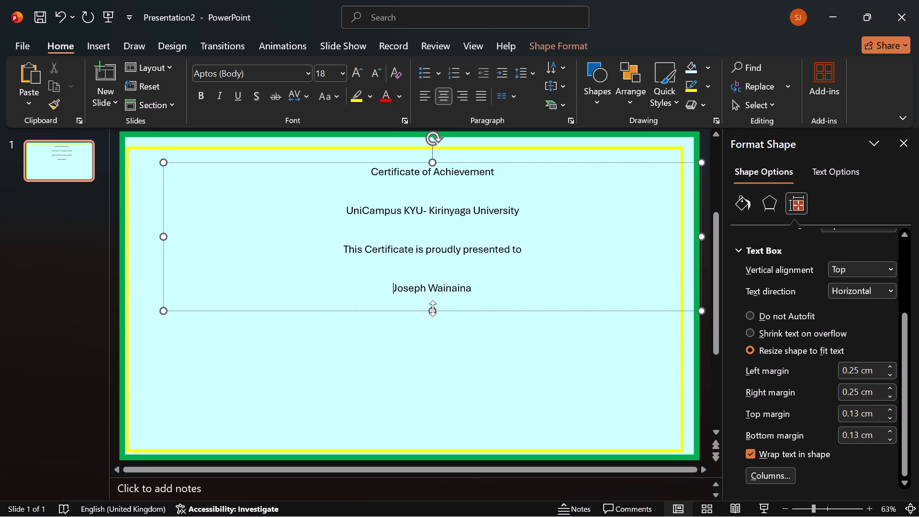
# Add the line "For outstanding performance" below the recipient's name, leaving two empty lines between them.
pyautogui.click(474, 286)
pyautogui.press('Return')
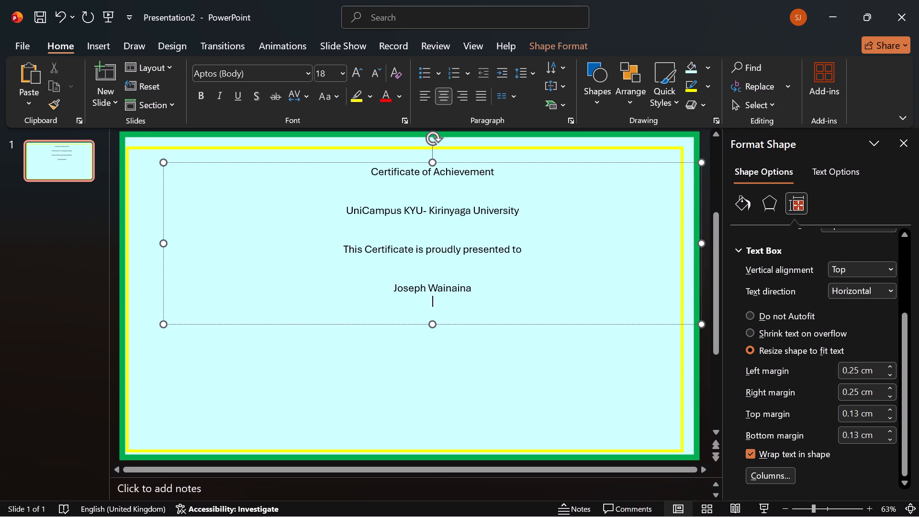
pyautogui.press('Return')
pyautogui.press('Return')
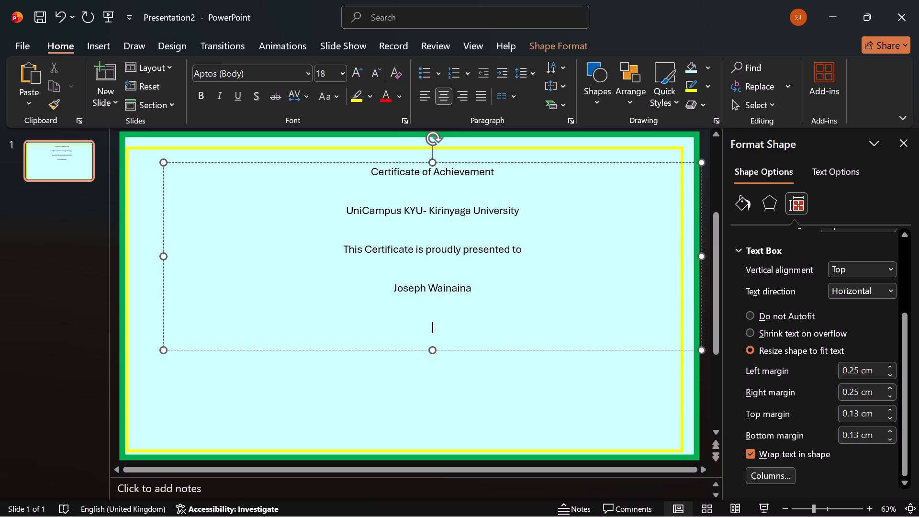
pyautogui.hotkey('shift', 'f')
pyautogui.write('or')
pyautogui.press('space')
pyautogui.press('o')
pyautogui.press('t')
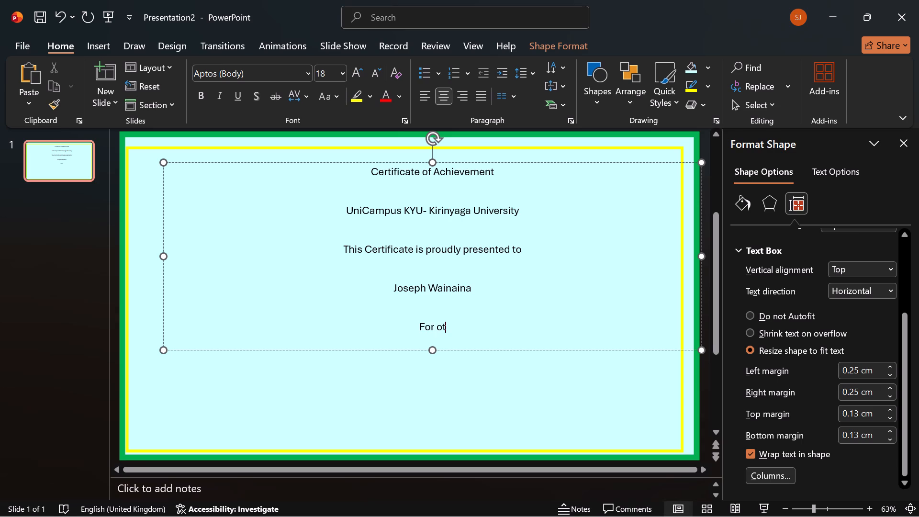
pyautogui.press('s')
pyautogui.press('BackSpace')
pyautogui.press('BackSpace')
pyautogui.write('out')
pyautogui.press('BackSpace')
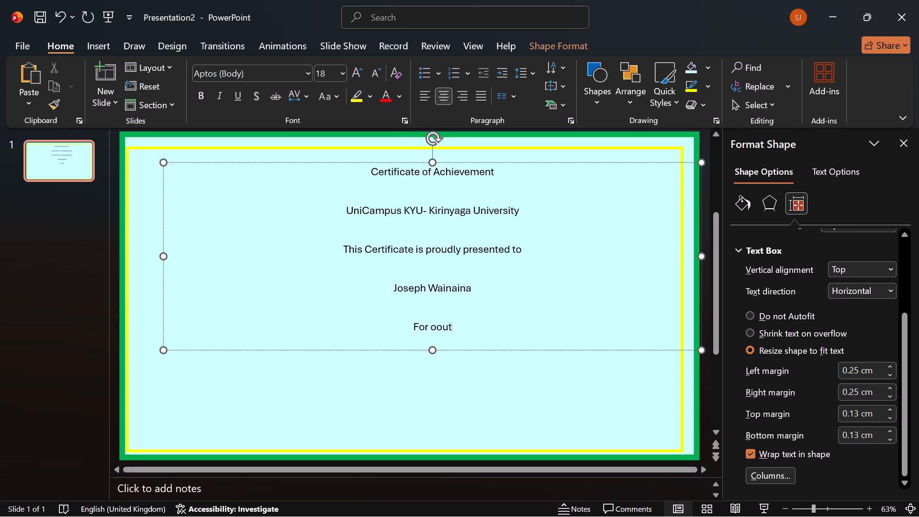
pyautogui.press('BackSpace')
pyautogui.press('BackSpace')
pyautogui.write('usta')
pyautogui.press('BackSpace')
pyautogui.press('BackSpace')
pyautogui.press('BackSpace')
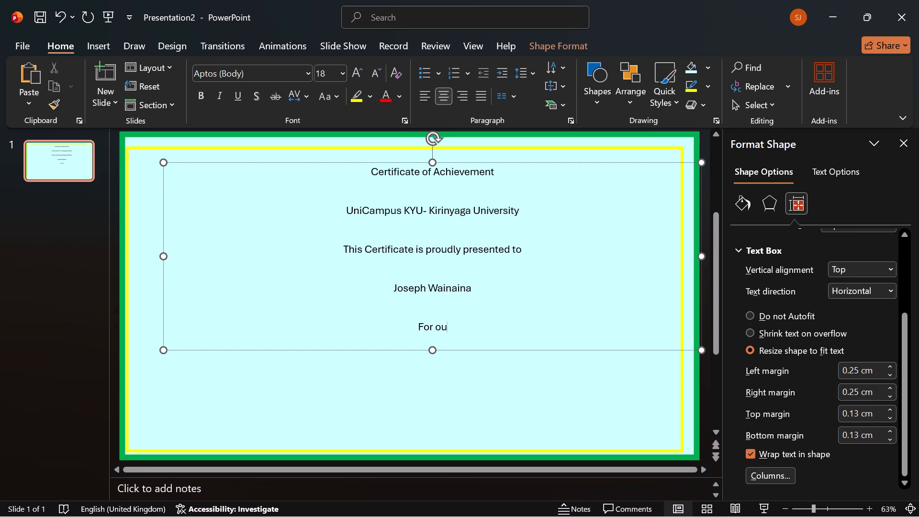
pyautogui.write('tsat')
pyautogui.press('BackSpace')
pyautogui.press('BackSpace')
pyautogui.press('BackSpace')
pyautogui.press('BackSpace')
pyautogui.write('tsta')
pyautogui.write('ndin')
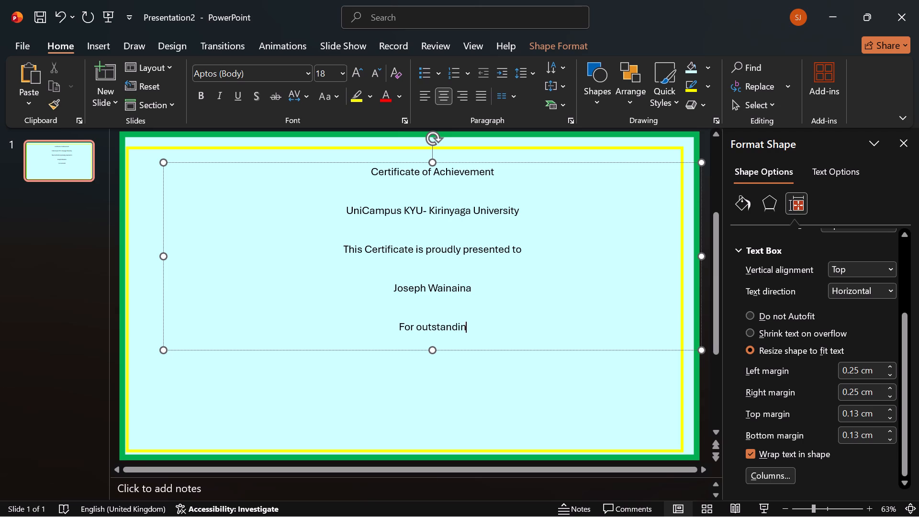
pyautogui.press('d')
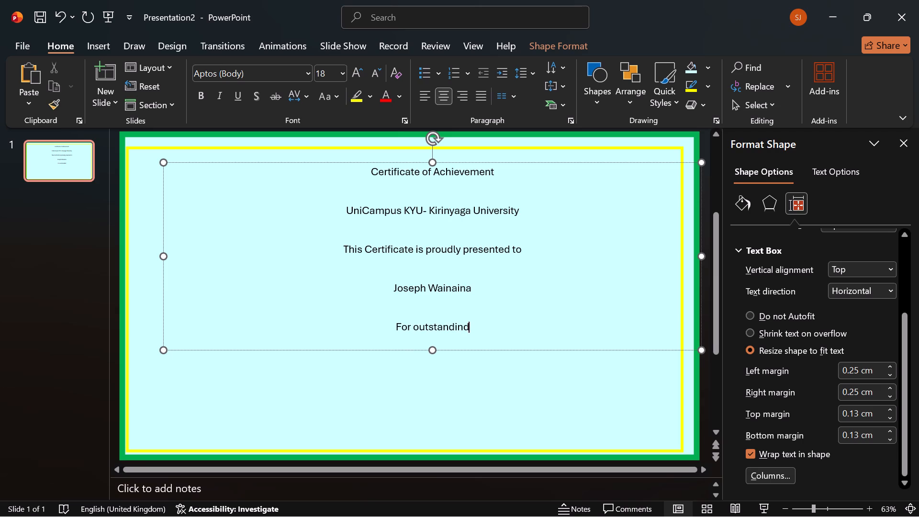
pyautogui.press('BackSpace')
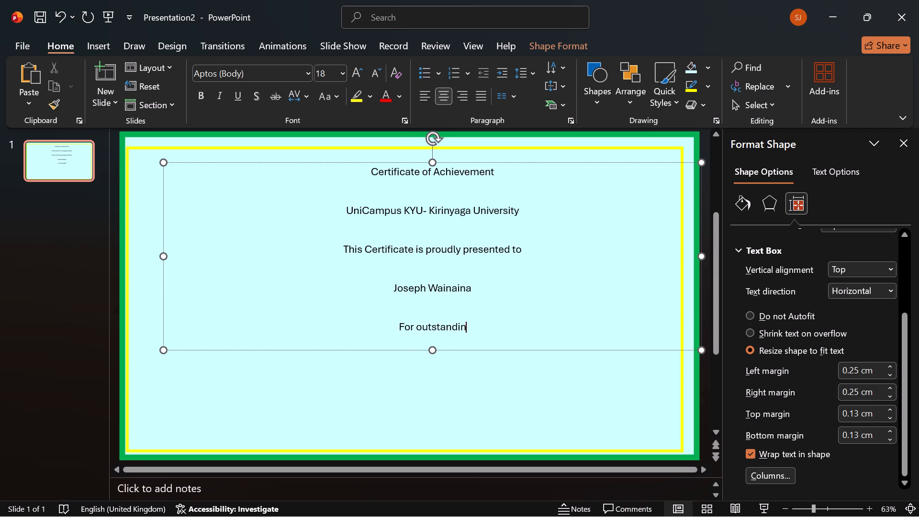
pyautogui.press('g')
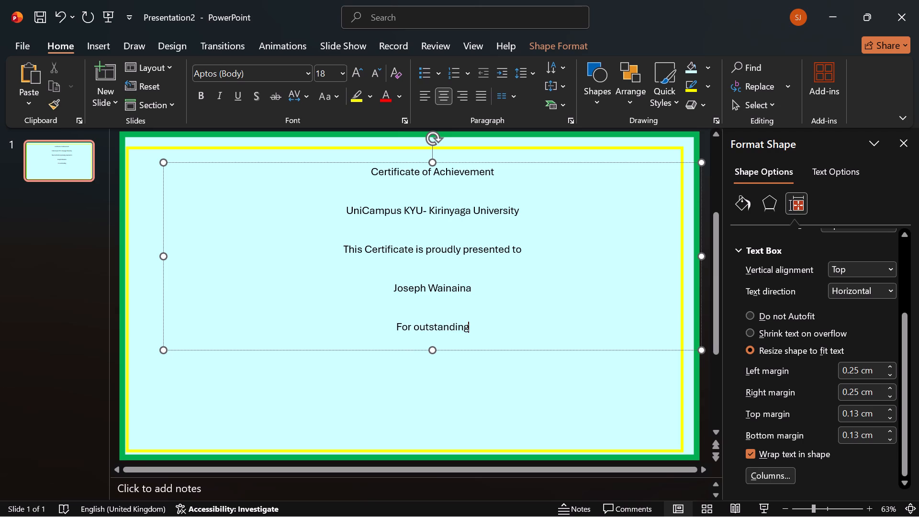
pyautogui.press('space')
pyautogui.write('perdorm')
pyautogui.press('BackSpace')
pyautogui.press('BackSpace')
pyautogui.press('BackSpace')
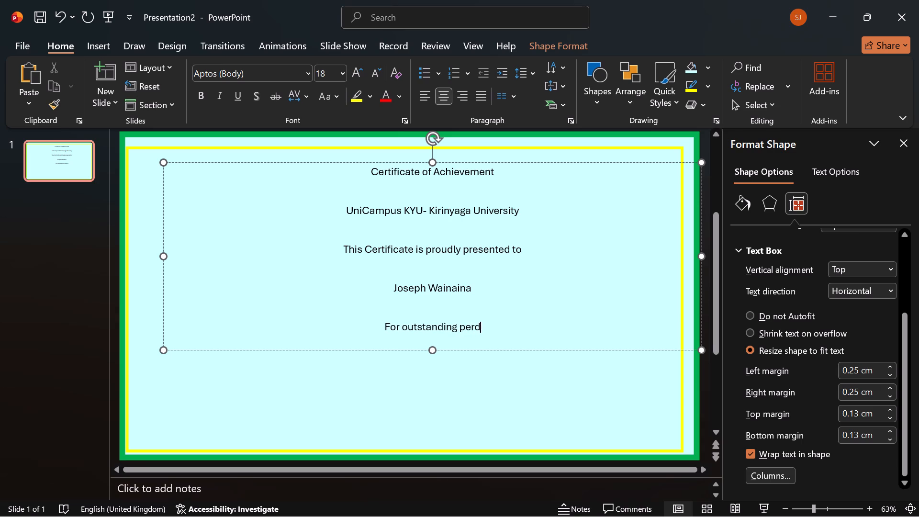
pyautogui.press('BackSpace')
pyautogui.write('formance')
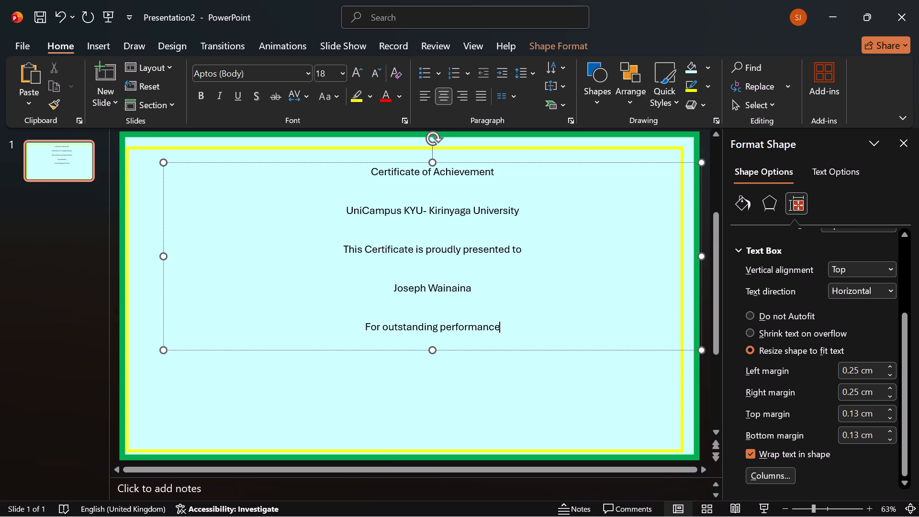
# Extend the "For outstanding performance" line with "and successful".
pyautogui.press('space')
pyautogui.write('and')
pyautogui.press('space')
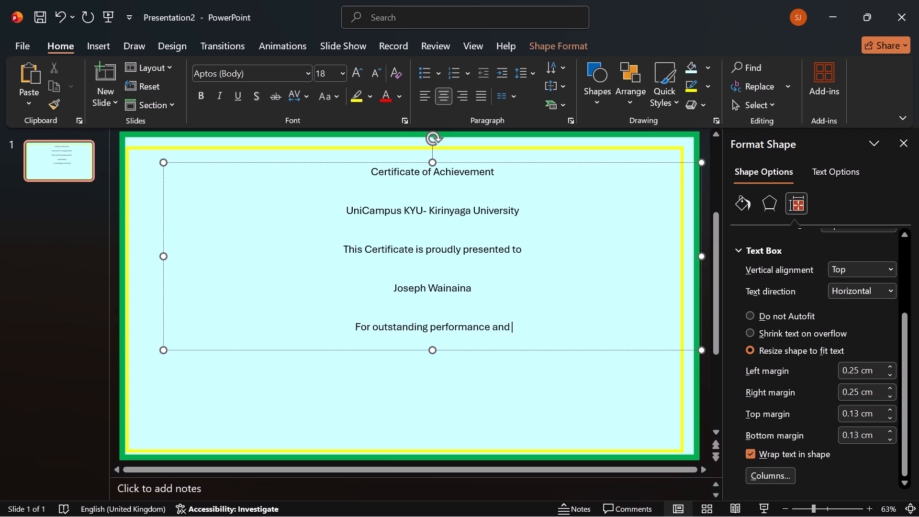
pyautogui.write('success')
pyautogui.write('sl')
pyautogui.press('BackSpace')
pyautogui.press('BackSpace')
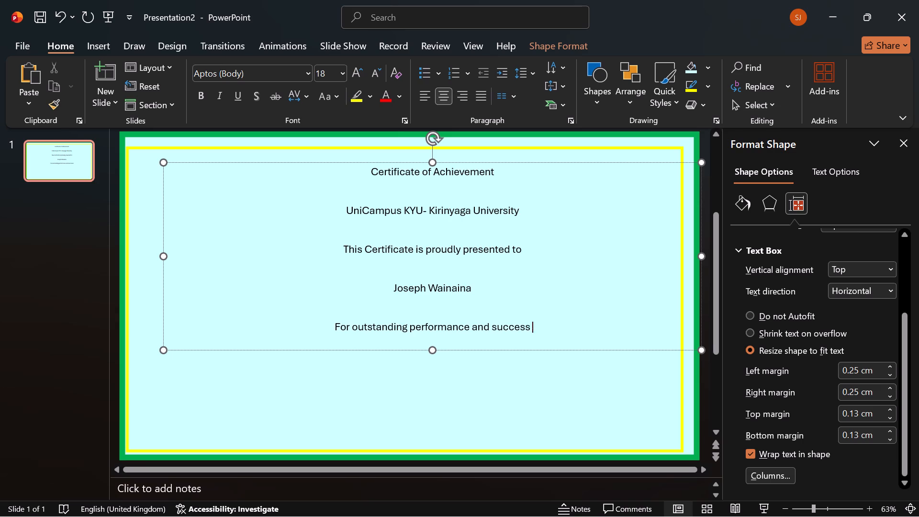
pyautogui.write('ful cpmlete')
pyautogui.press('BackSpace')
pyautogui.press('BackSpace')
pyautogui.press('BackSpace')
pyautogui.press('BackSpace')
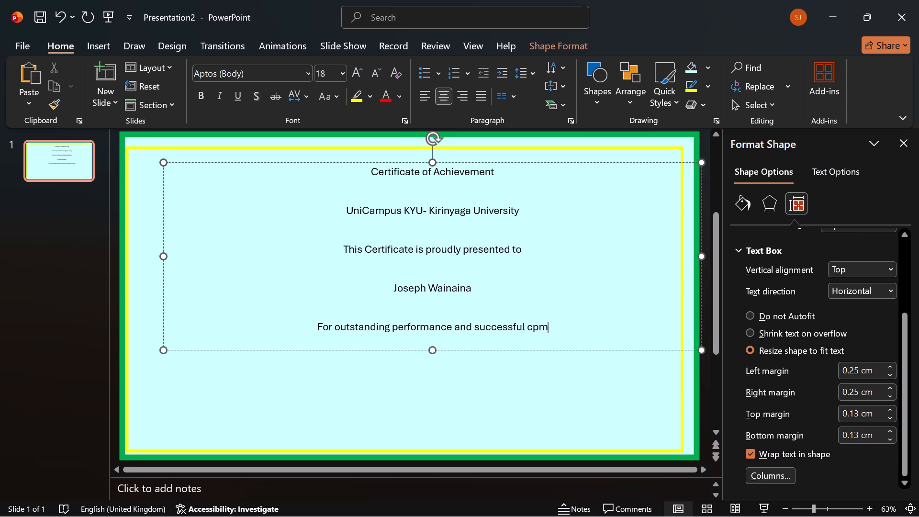
# Remove "UniCampus KYU-" from the university line so it reads "Kirinyaga University", keeping two empty lines above it.
pyautogui.click(425, 213)
pyautogui.press('BackSpace')
pyautogui.press('BackSpace')
pyautogui.press('BackSpace')
pyautogui.press('BackSpace')
pyautogui.press('BackSpace')
pyautogui.press('BackSpace')
pyautogui.press('BackSpace')
pyautogui.press('BackSpace')
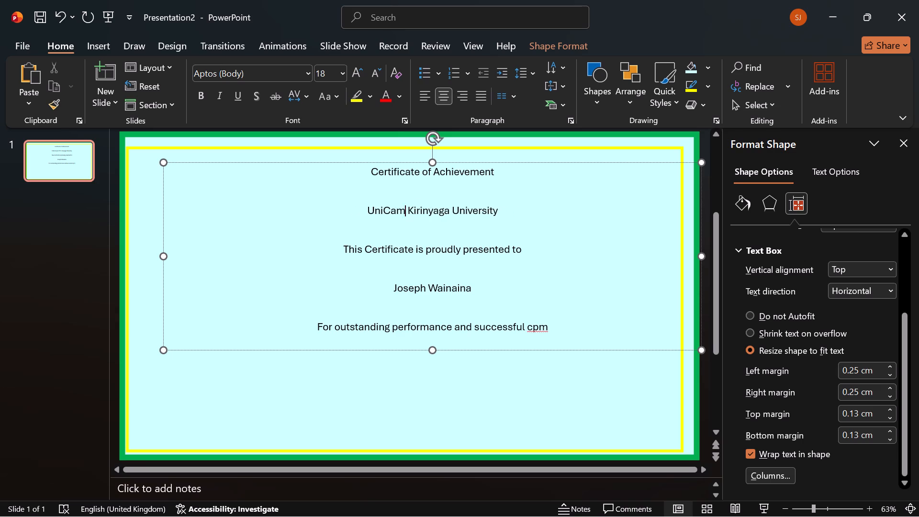
pyautogui.press('BackSpace')
pyautogui.press('BackSpace')
pyautogui.press('BackSpace')
pyautogui.press('BackSpace')
pyautogui.press('BackSpace')
pyautogui.press('BackSpace')
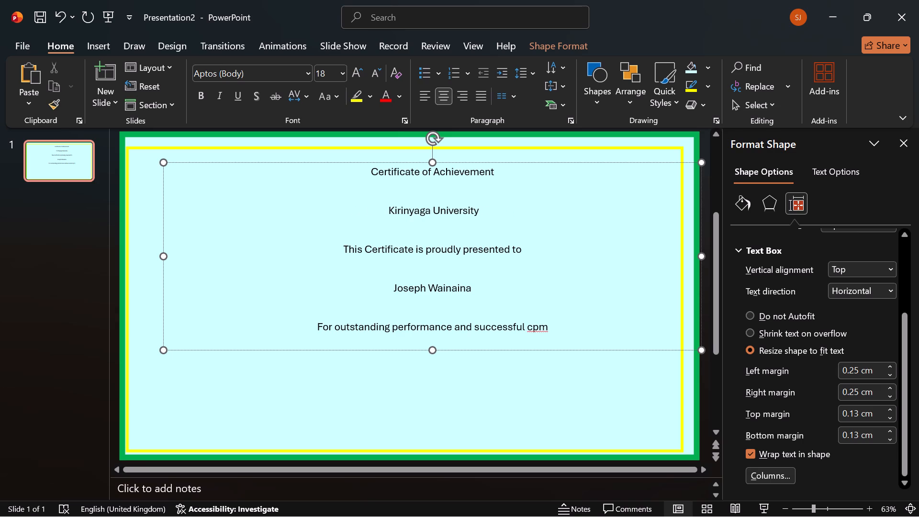
pyautogui.press('BackSpace')
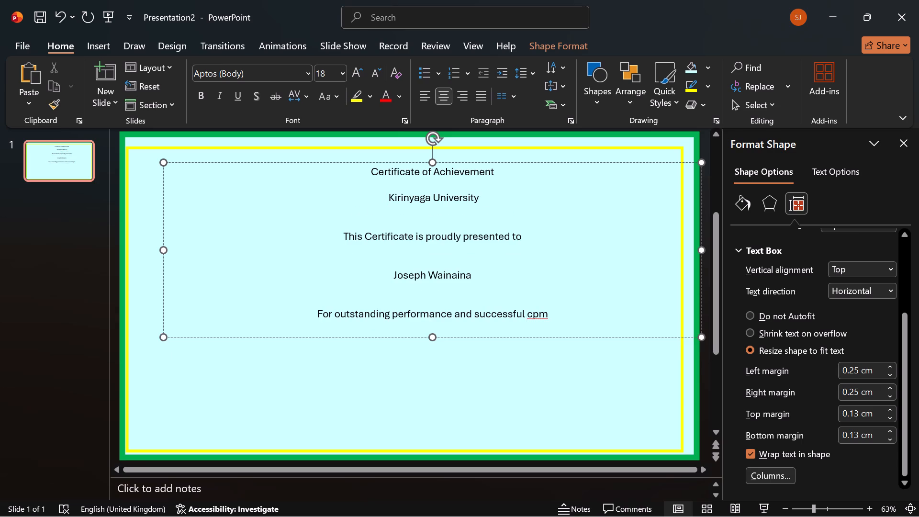
pyautogui.press('Return')
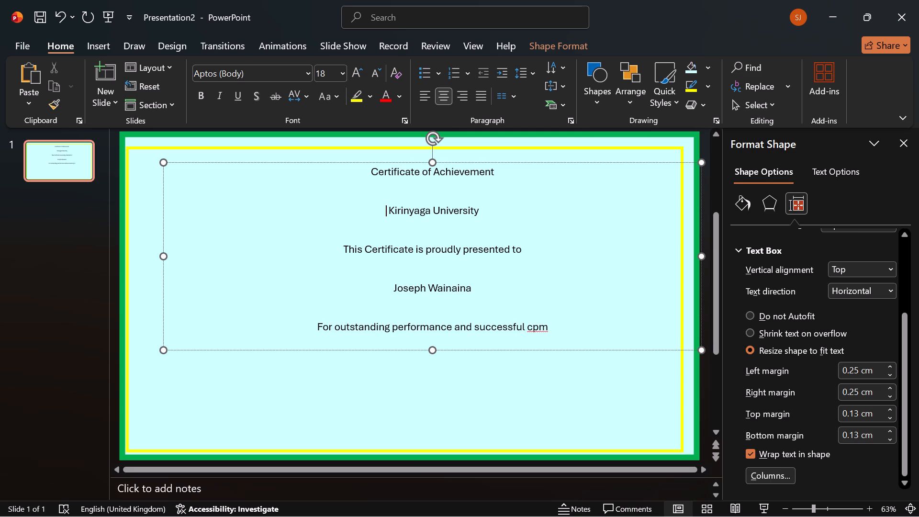
# Replace the fragment "cpm" at the end of the "For outstanding performance" line with "completion of".
pyautogui.click(548, 329)
pyautogui.press('BackSpace')
pyautogui.press('BackSpace')
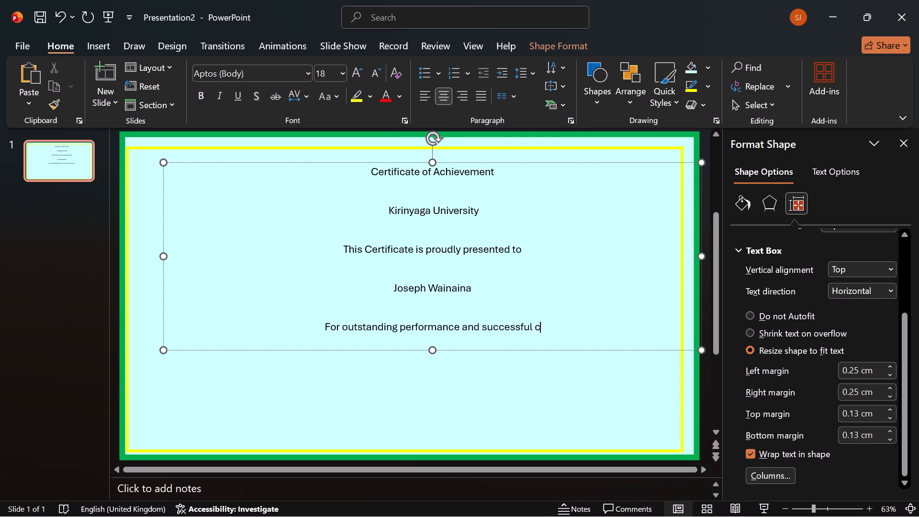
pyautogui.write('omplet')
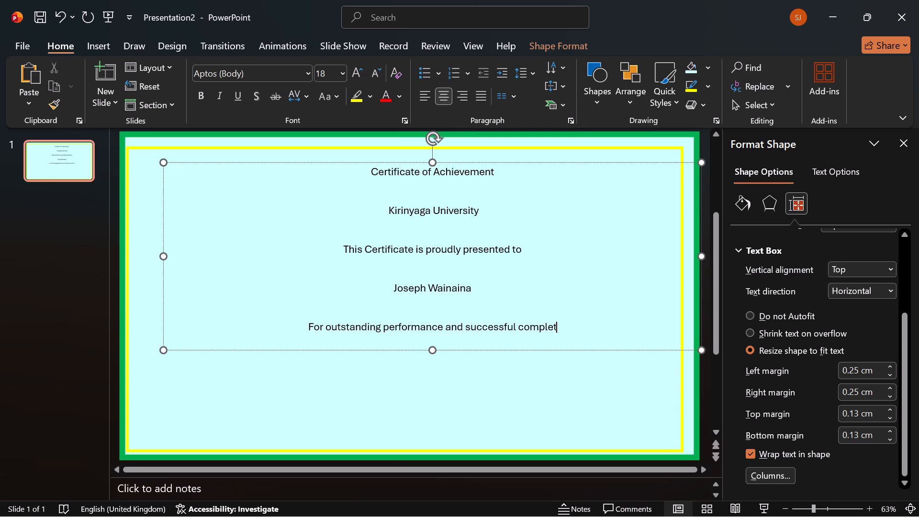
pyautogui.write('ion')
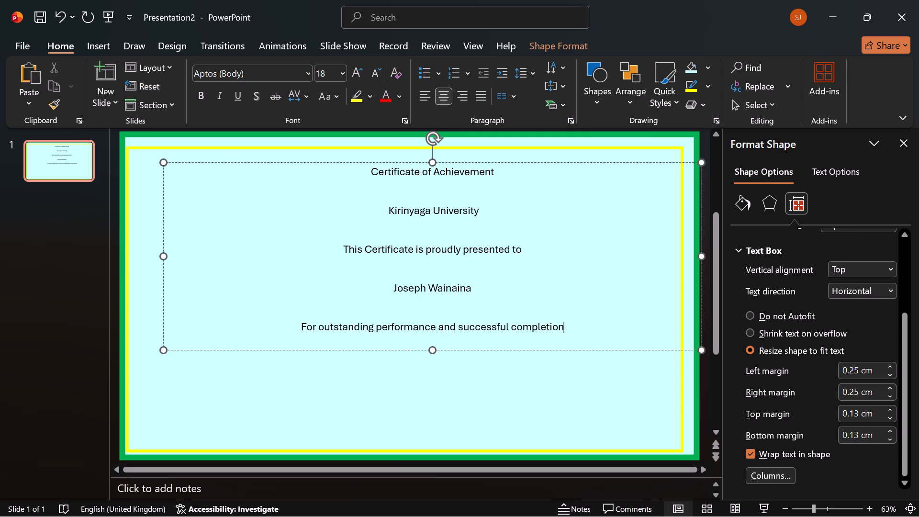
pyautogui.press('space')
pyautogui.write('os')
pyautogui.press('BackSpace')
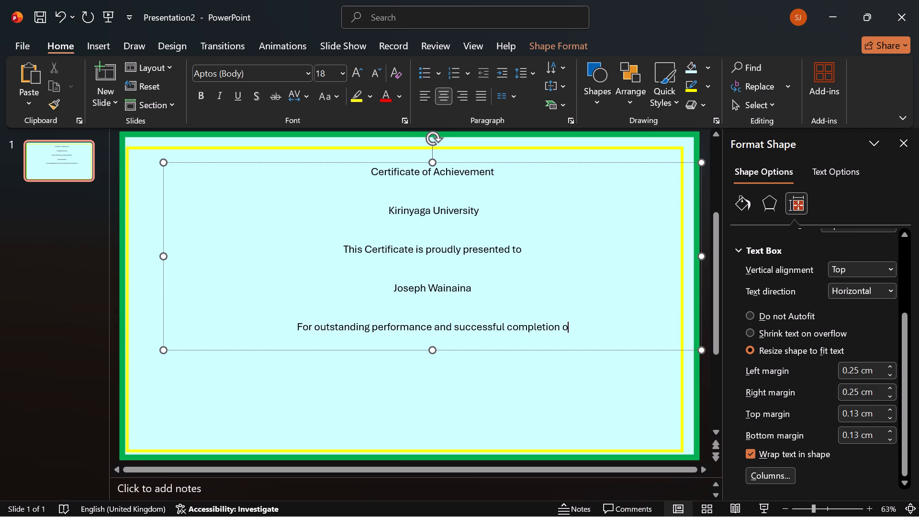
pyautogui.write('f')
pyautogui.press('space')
# Continue the "For outstanding performance" line with "Bachelors Degree in Computer".
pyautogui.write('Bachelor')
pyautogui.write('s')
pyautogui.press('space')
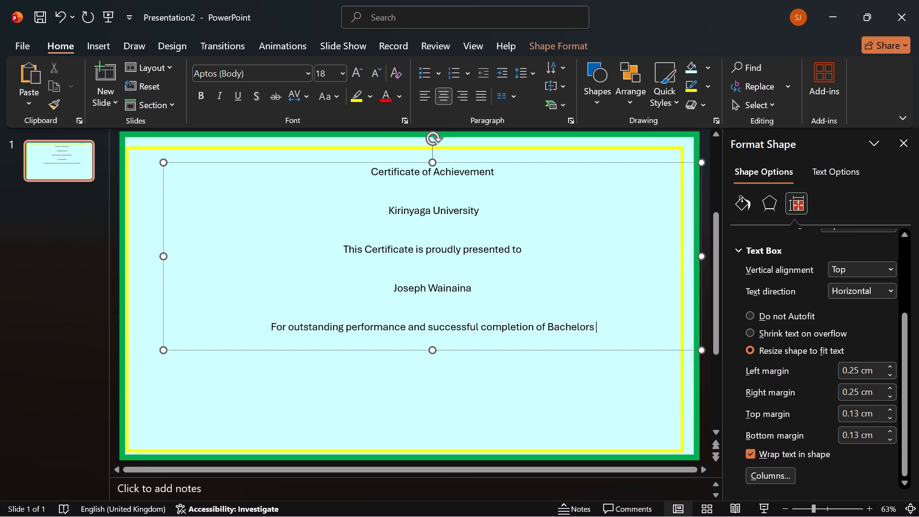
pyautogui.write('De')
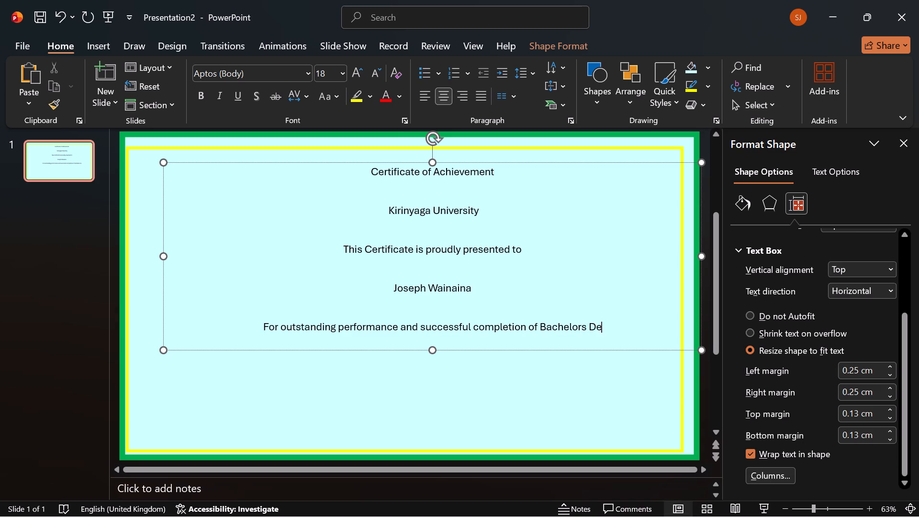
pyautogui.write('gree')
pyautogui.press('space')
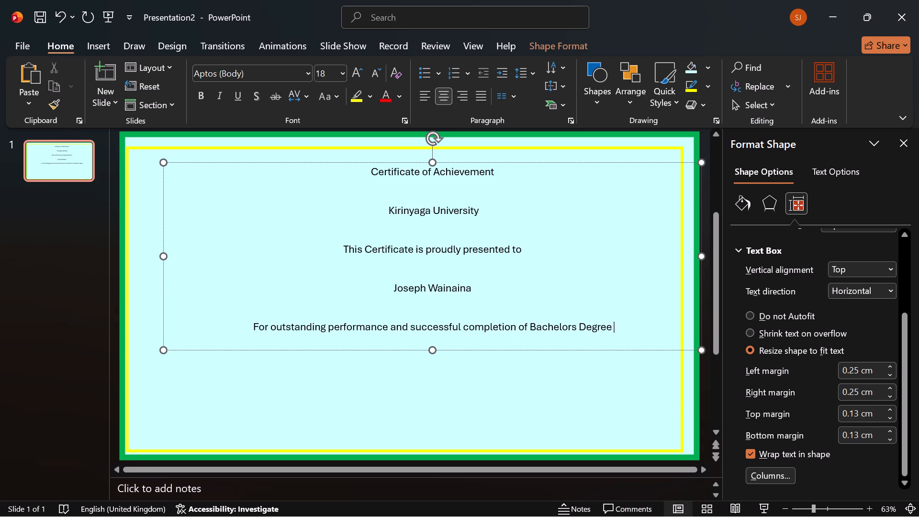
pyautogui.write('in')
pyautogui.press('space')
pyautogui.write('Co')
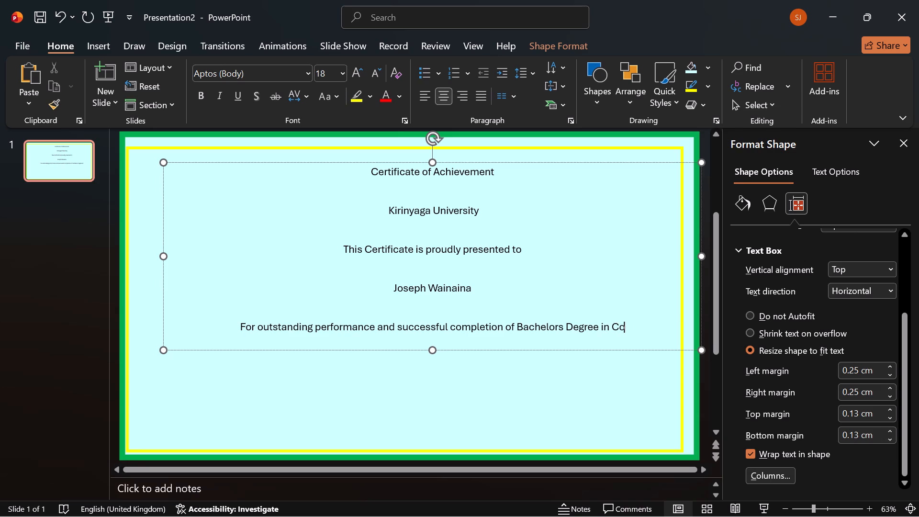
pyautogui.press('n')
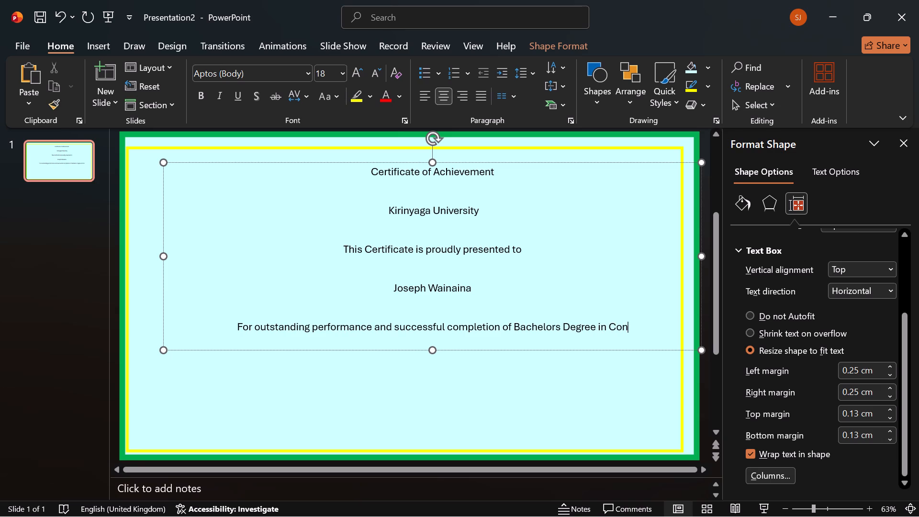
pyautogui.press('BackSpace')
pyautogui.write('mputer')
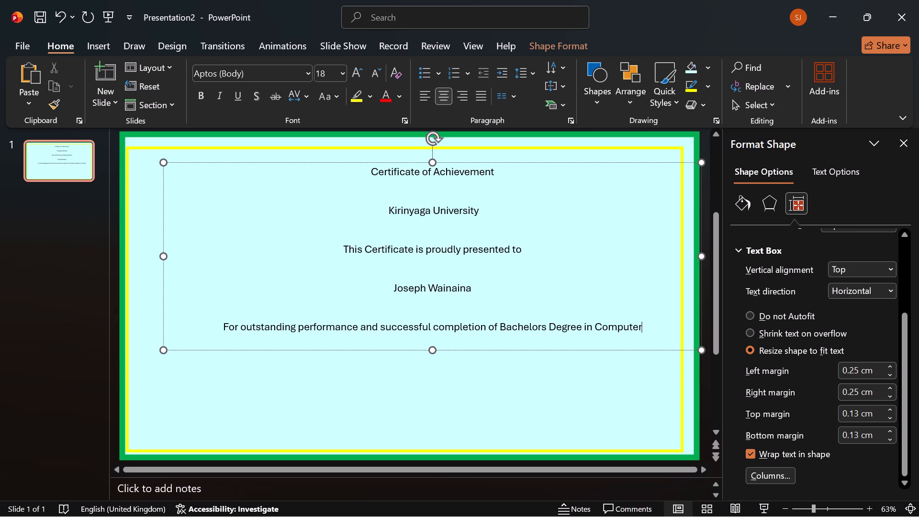
# Add an extra space between "Bachelors" and "Degree", and append "Science" after "Computer" at the end of the line.
pyautogui.click(548, 329)
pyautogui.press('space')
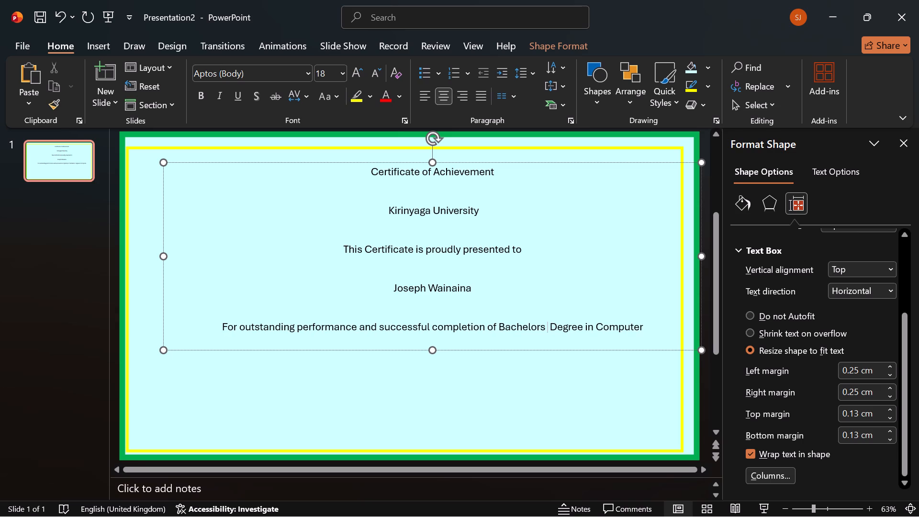
pyautogui.click(646, 327)
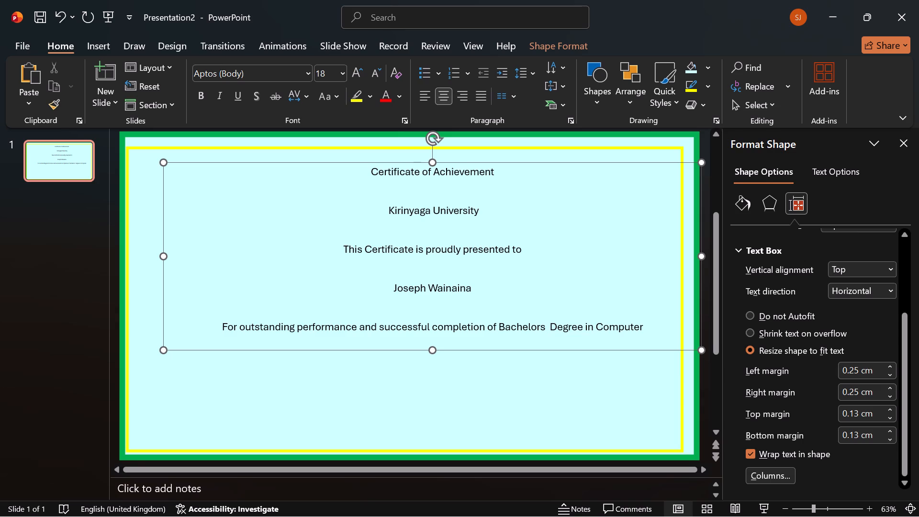
pyautogui.click(603, 330)
pyautogui.press('Right')
pyautogui.press('Right')
pyautogui.press('Right')
pyautogui.press('Right')
pyautogui.press('Right')
pyautogui.press('Right')
pyautogui.press('Right')
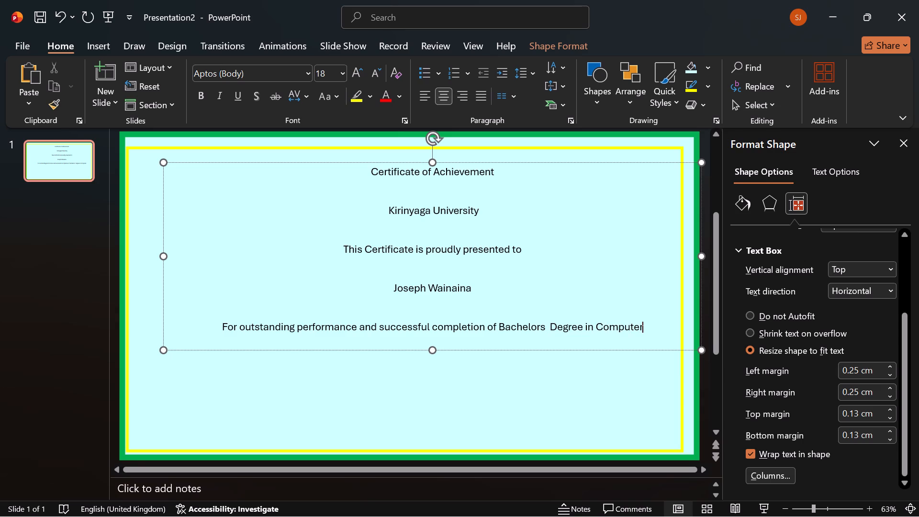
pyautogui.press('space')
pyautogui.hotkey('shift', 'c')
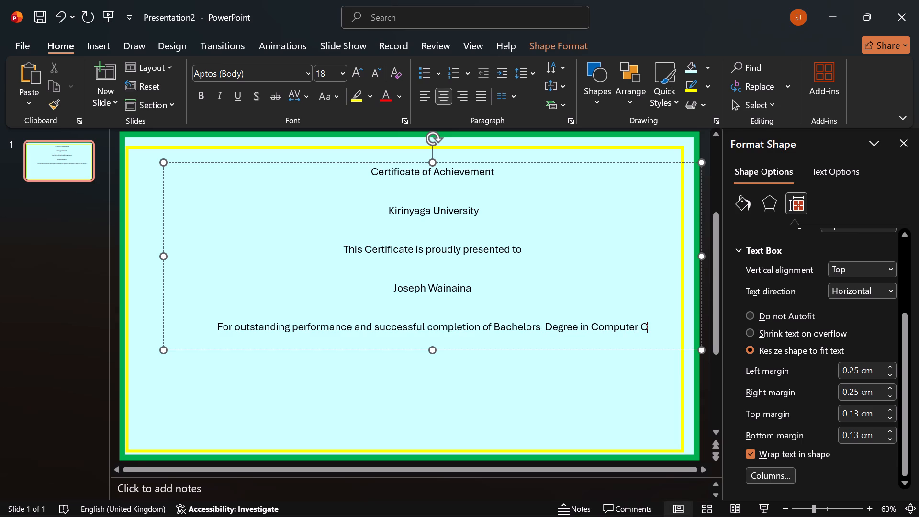
pyautogui.press('BackSpace')
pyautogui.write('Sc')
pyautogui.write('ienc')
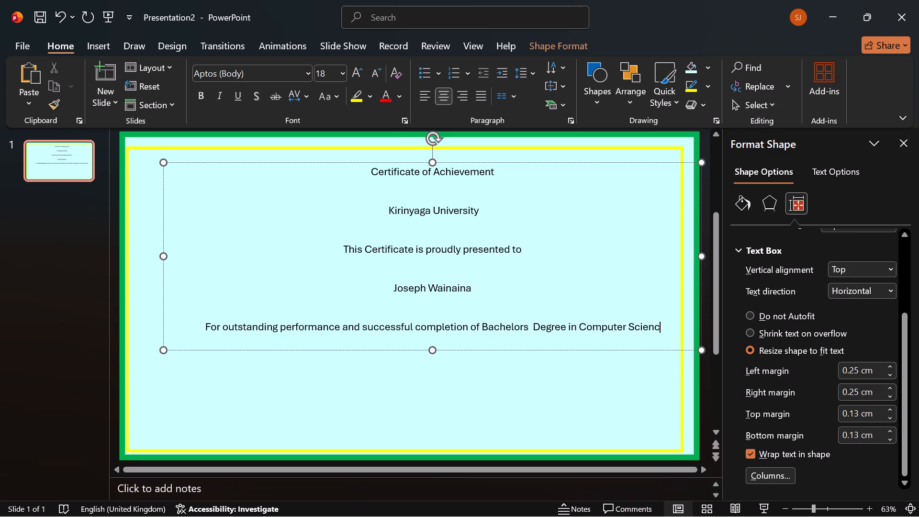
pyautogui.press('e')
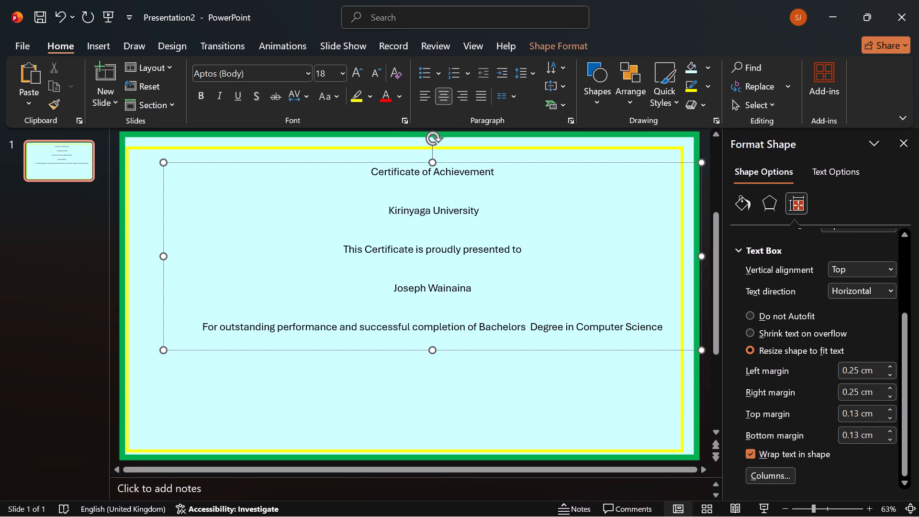
# Break the long award line before "Bachelors" so the degree name starts on its own line.
pyautogui.click(480, 328)
pyautogui.press('Return')
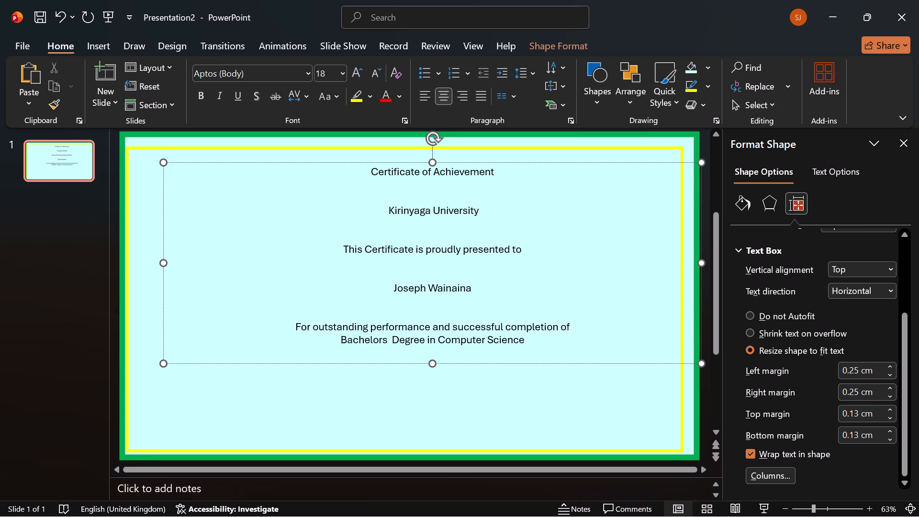
# Add seven line breaks after the "Bachelors Degree in Computer Science" line to leave blank space for a signature.
pyautogui.click(523, 342)
pyautogui.press('Return')
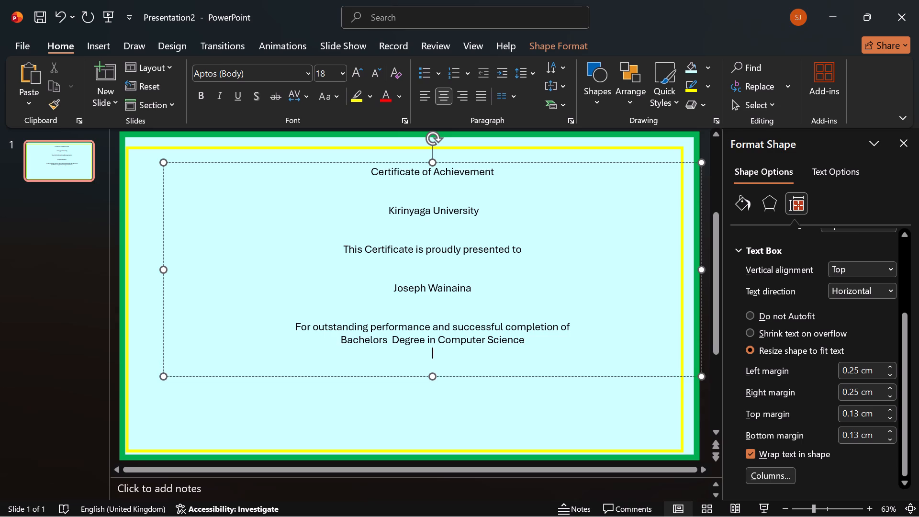
pyautogui.press('Return')
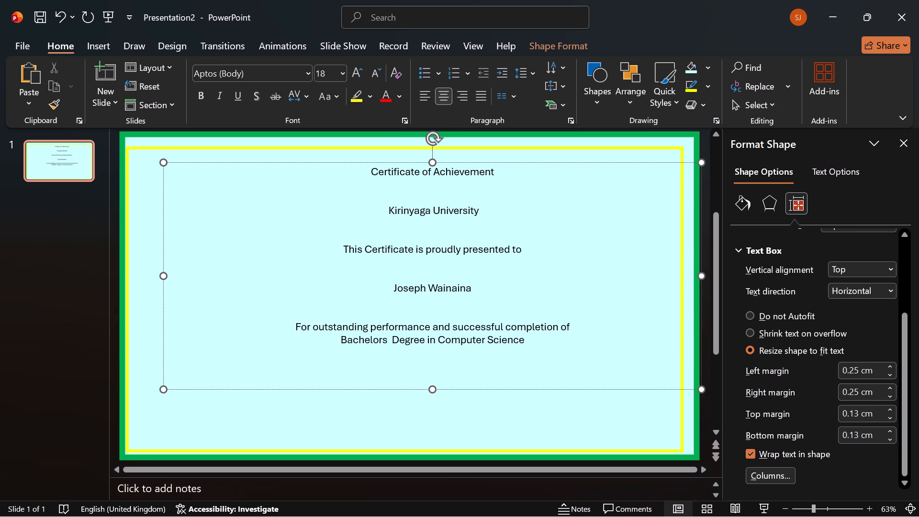
pyautogui.press('Return')
pyautogui.press('Return')
pyautogui.press('Return')
pyautogui.press('Return')
pyautogui.press('Return')
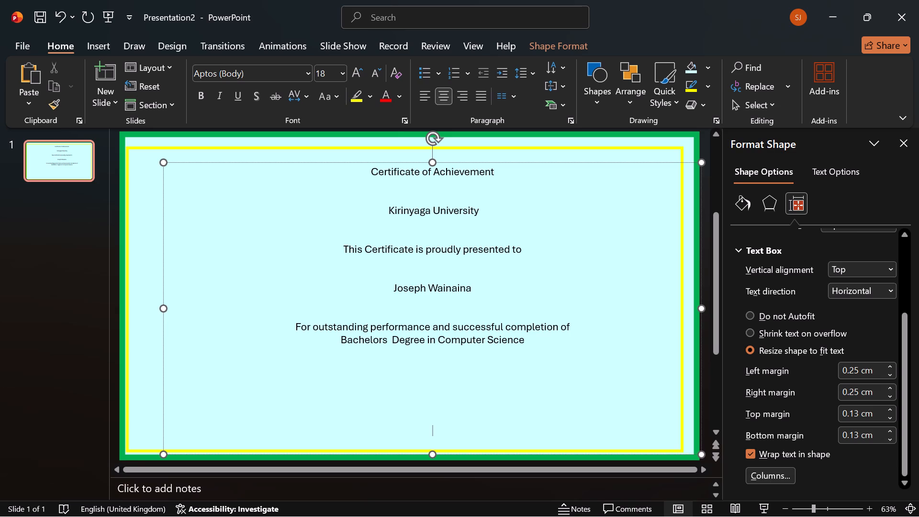
# Enter "Vice Chancelor" as the signatory title on the last line of the certificate text.
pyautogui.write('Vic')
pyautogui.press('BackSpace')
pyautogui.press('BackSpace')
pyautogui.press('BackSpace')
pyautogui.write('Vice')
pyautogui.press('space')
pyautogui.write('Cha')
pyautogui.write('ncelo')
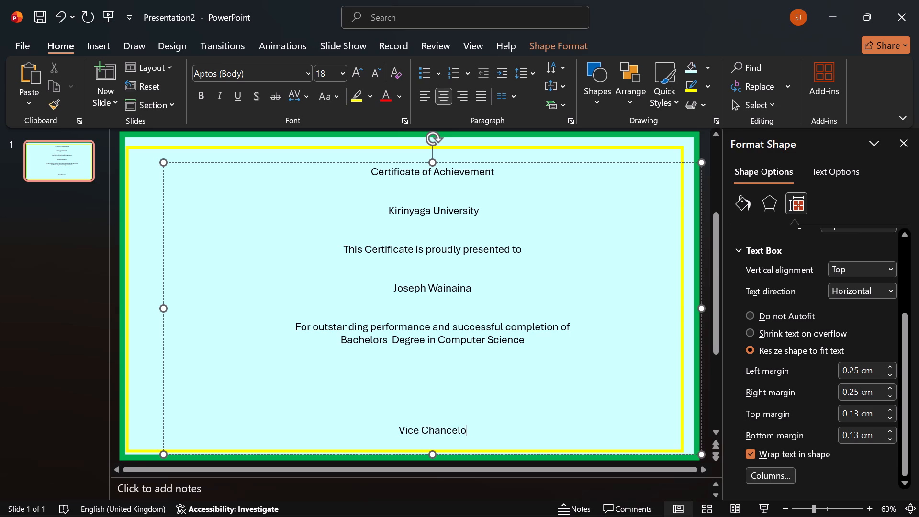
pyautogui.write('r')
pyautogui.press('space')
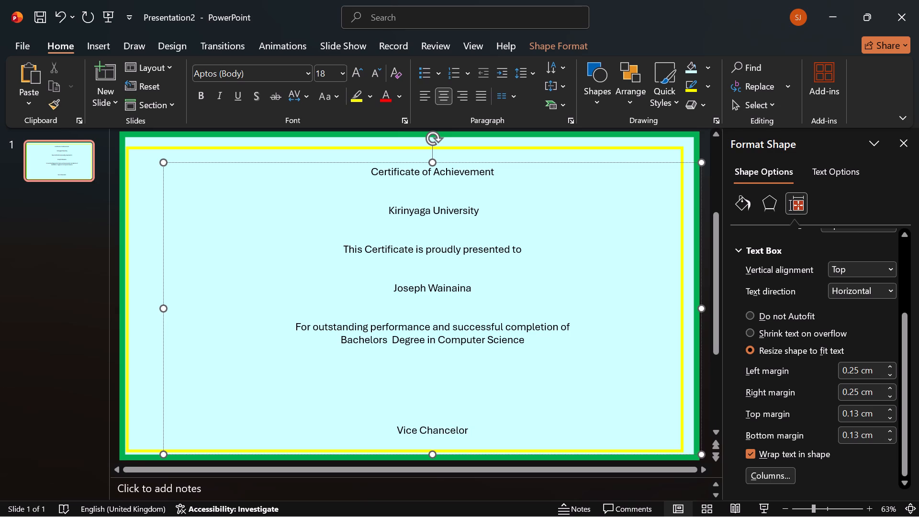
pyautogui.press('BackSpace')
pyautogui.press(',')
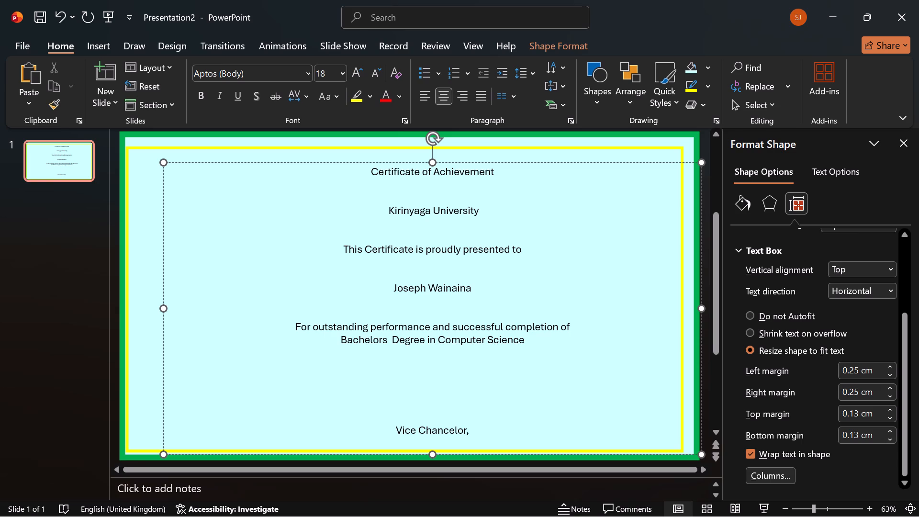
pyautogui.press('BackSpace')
# Start a new line below "Vice Chancelor" and remove one of the blank lines above it.
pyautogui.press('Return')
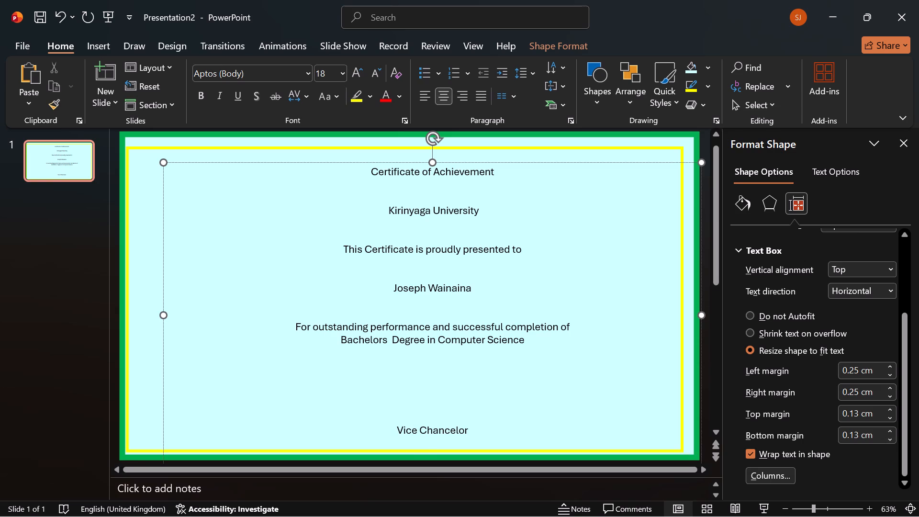
pyautogui.scroll(-1, 448, 325)
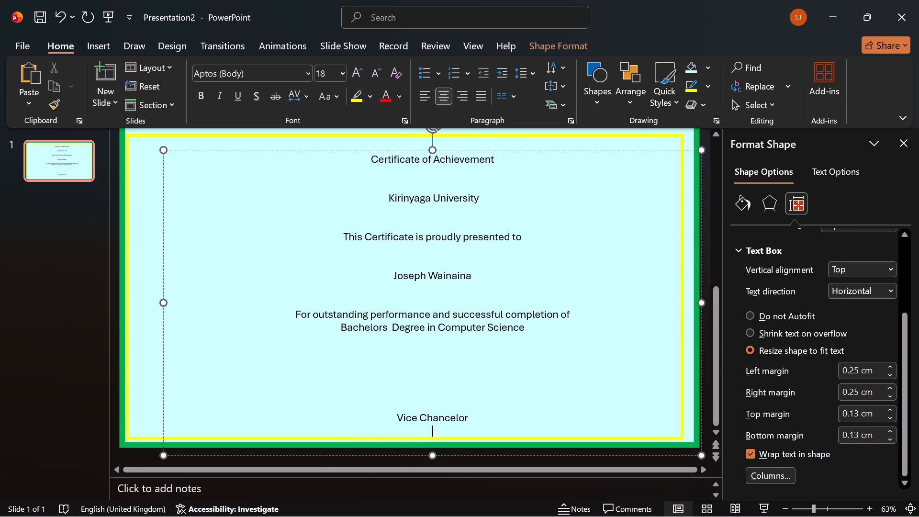
pyautogui.click(413, 397)
pyautogui.press('BackSpace')
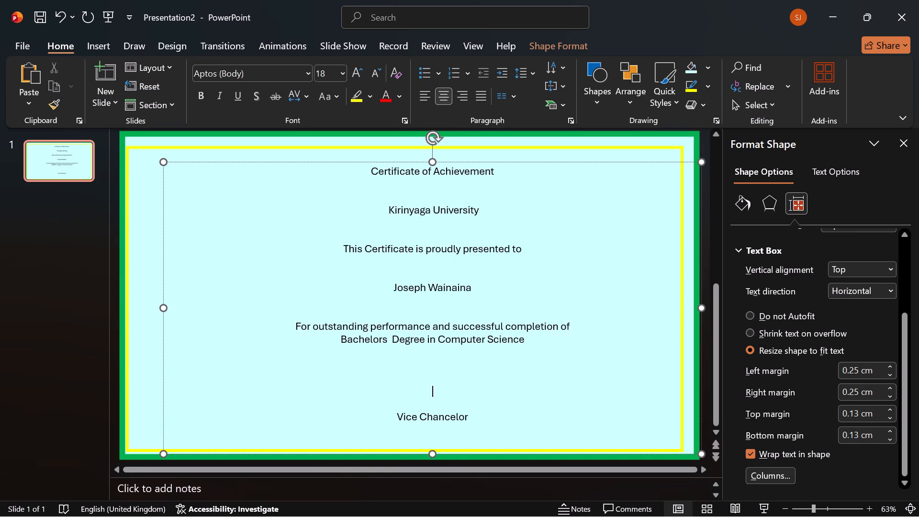
# Enter "Kirinyaga University" on the line directly below "Vice Chancelor".
pyautogui.click(478, 423)
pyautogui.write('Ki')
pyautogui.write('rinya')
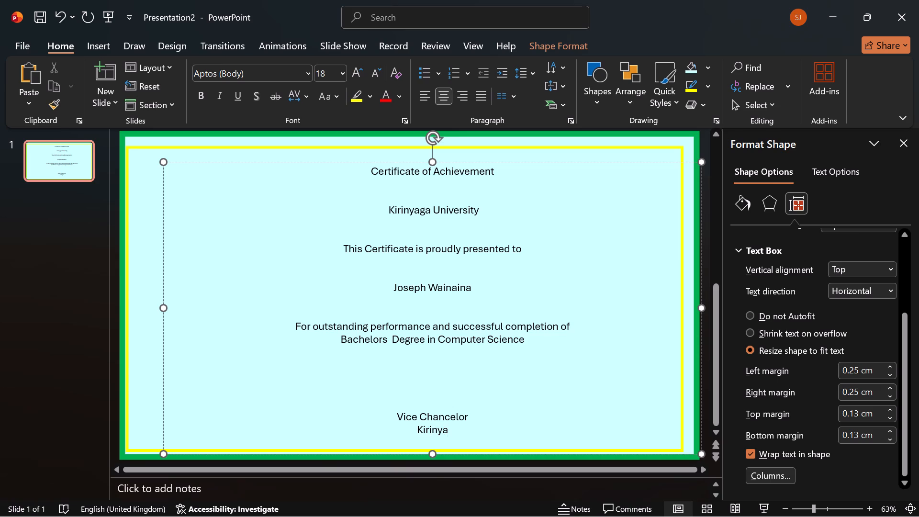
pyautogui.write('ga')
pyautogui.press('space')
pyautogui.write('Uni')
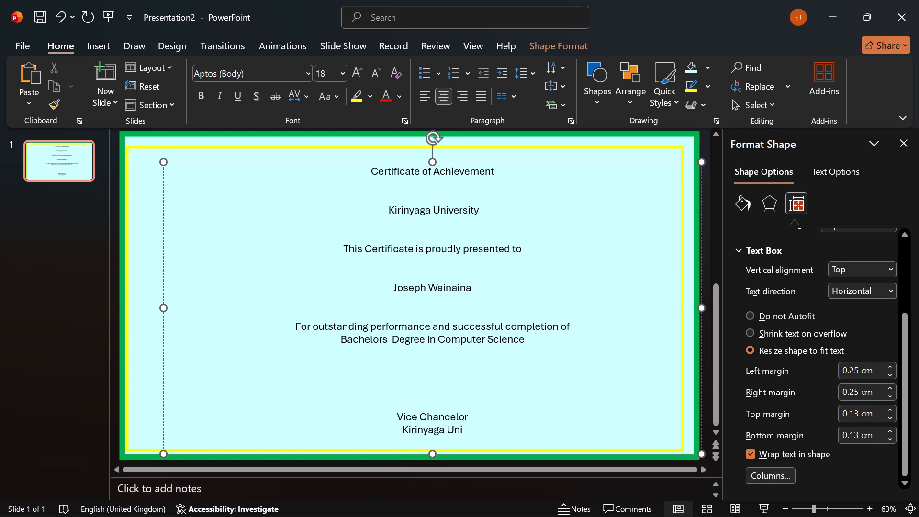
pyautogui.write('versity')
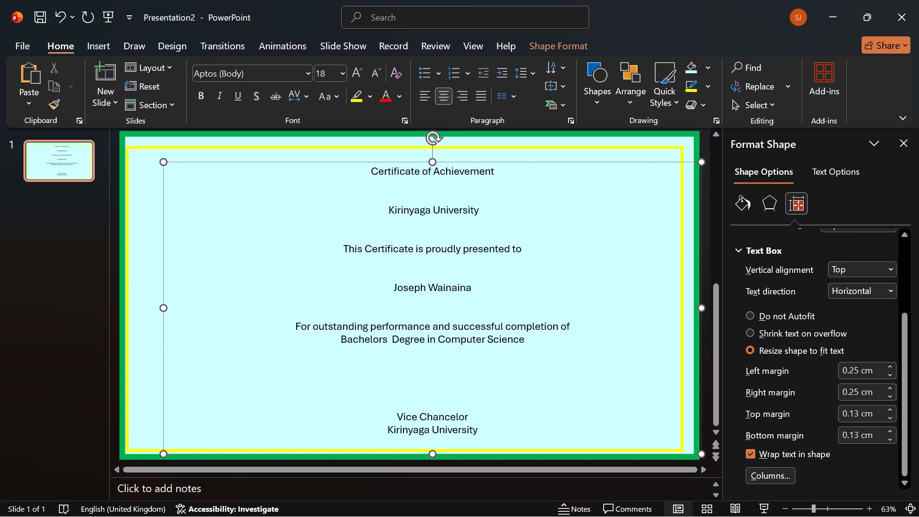
# Move the certificate text box so that it sits centred inside the yellow inner border.
pyautogui.scroll(-2, 364, 300)
pyautogui.moveTo(384, 163); pyautogui.dragTo(357, 159)
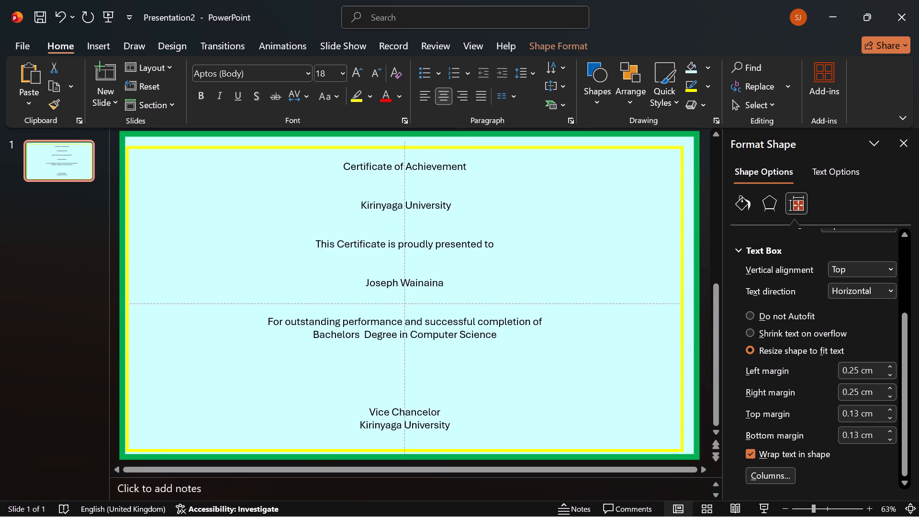
pyautogui.moveTo(357, 159); pyautogui.dragTo(357, 168)
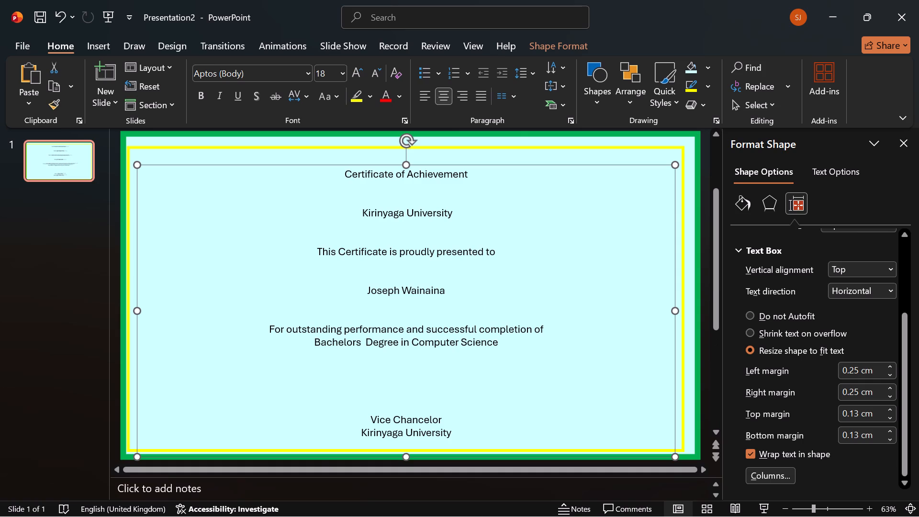
pyautogui.moveTo(428, 166); pyautogui.dragTo(430, 156)
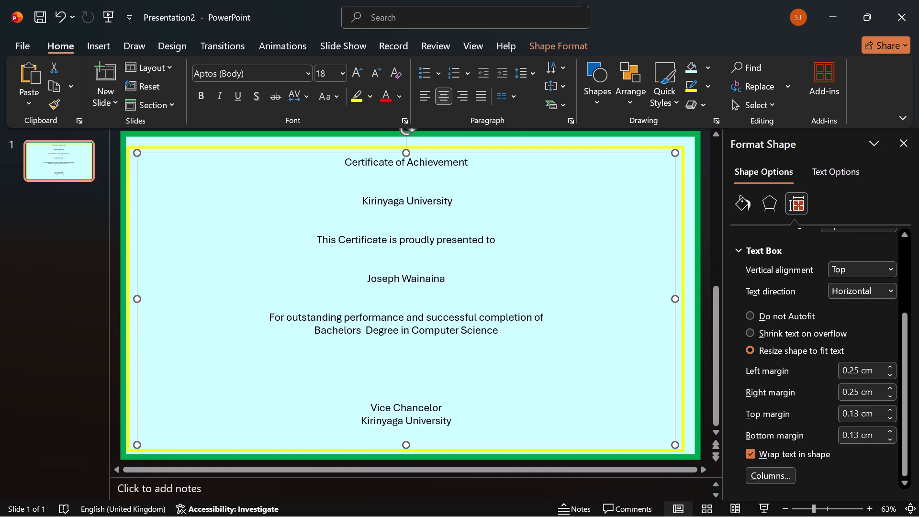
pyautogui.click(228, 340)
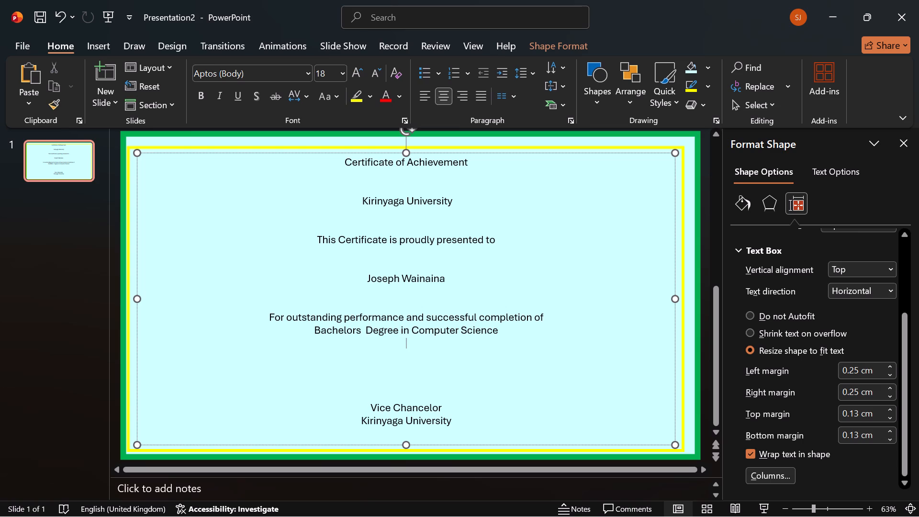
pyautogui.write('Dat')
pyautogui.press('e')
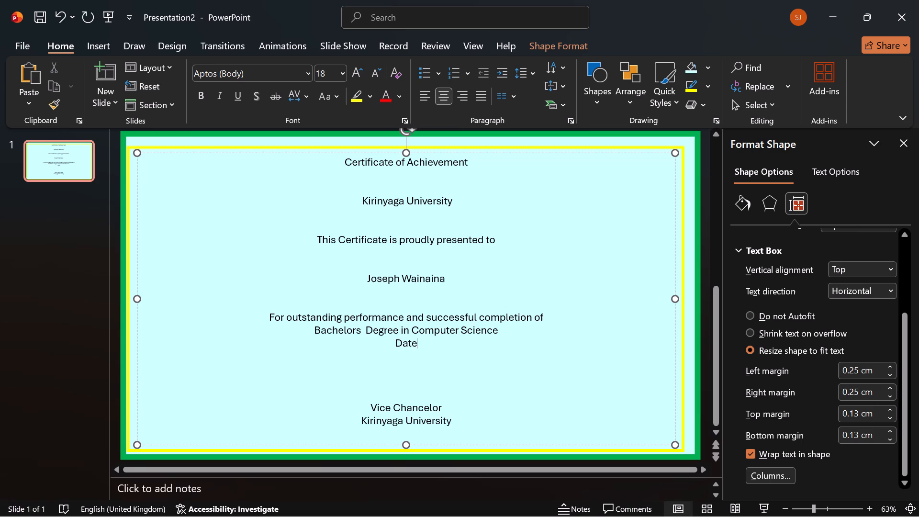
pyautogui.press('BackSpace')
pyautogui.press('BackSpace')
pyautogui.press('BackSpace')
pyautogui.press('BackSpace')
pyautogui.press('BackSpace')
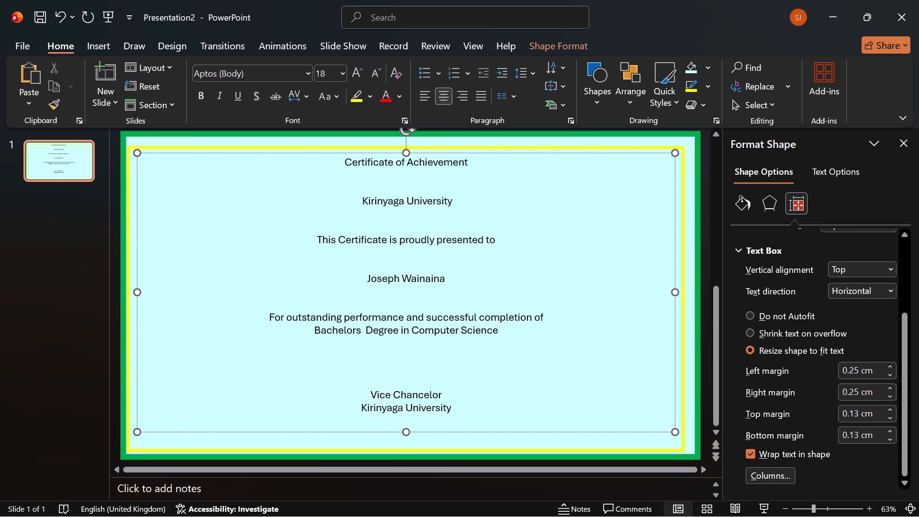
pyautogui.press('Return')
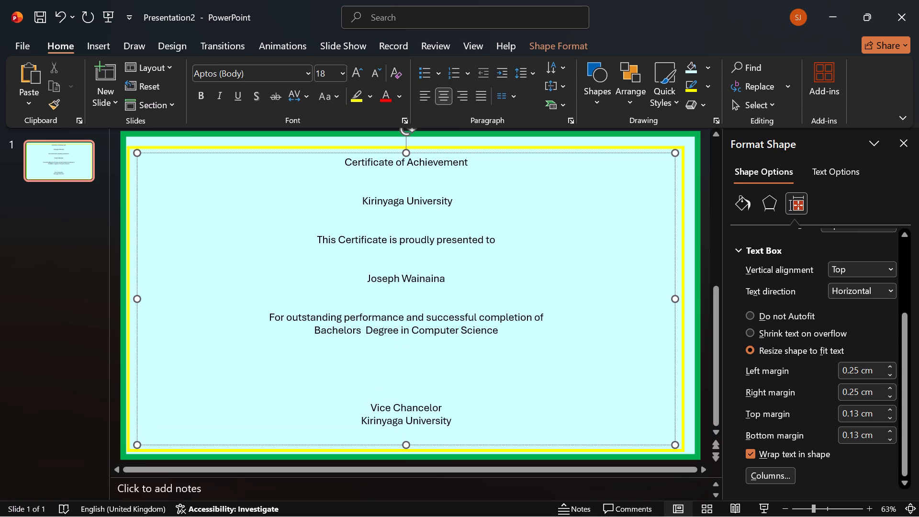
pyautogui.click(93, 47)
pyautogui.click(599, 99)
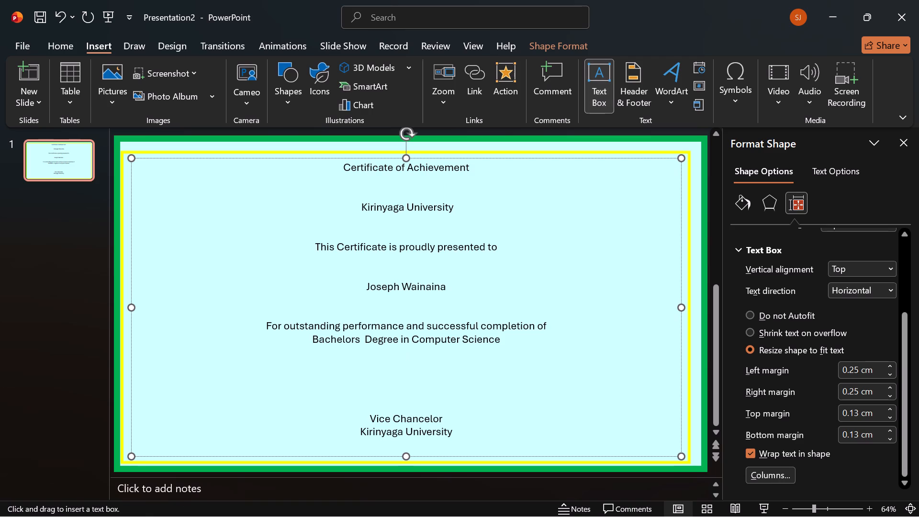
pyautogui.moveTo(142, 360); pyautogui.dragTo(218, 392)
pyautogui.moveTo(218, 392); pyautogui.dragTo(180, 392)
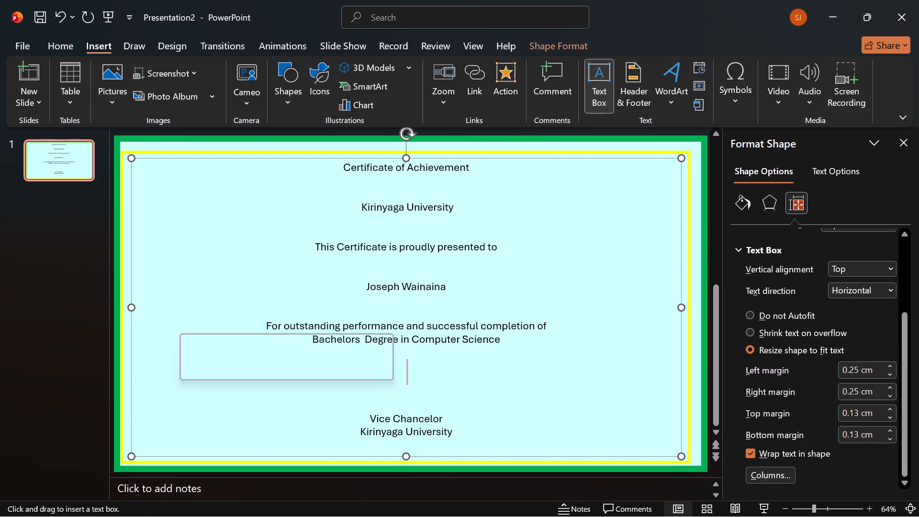
# Remove two blank lines above "Vice Chancelor" and enter "Date" directly below the Computer Science degree line.
pyautogui.click(408, 382)
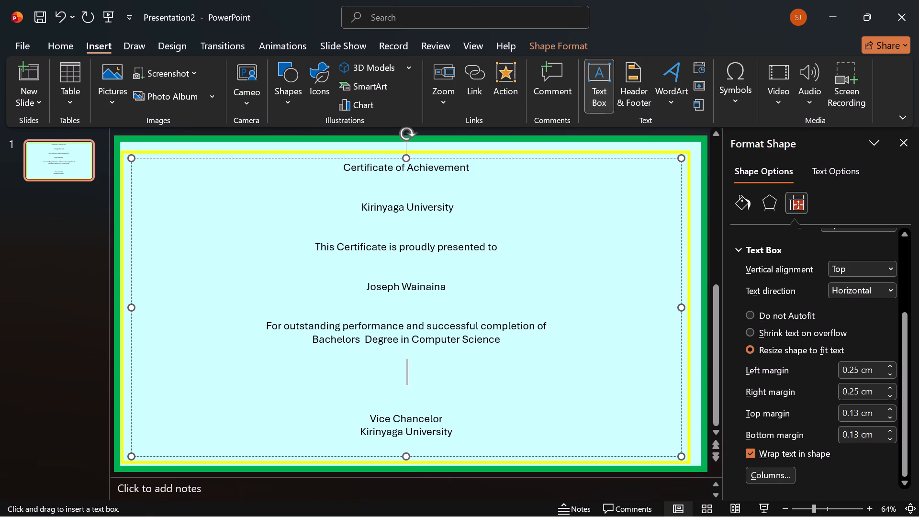
pyautogui.click(213, 388)
pyautogui.click(178, 377)
pyautogui.click(280, 375)
pyautogui.click(280, 375)
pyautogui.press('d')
pyautogui.press('BackSpace')
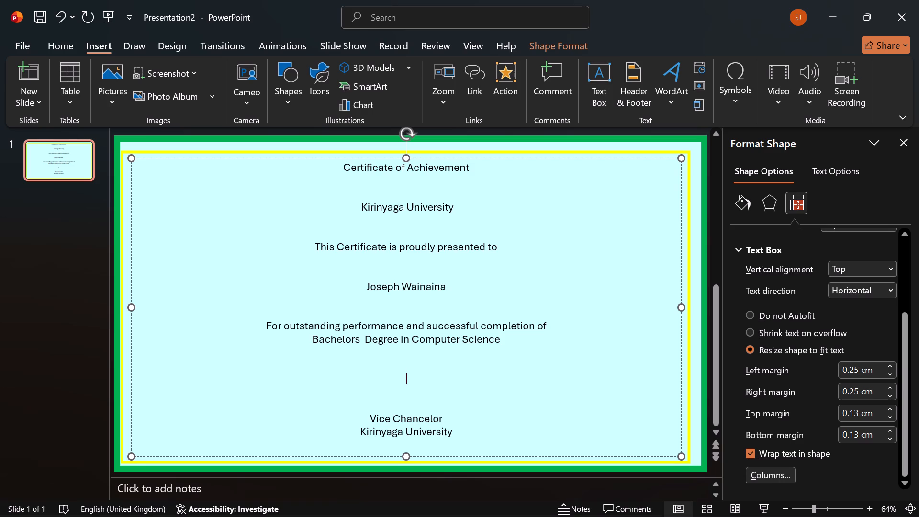
pyautogui.press('BackSpace')
pyautogui.press('BackSpace')
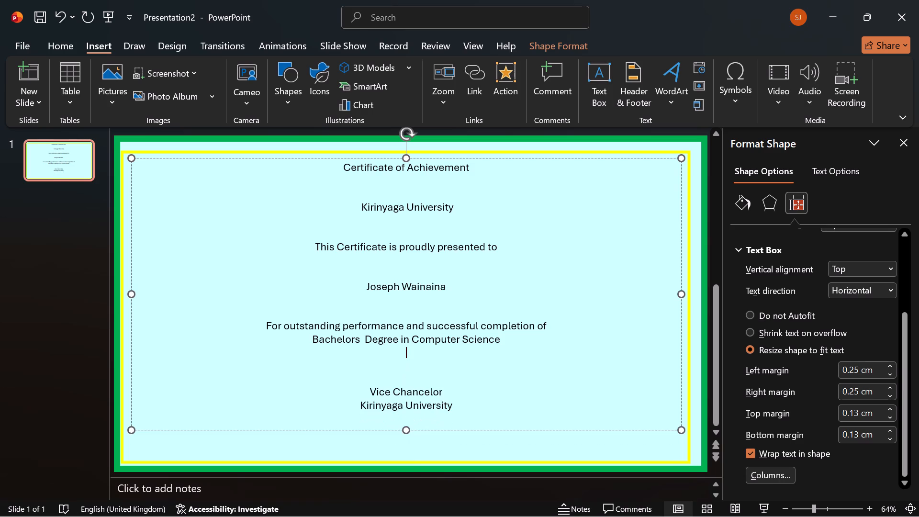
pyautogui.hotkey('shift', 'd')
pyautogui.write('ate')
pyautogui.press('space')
# Enter "10th Oct 2027" on a new line directly below "Date".
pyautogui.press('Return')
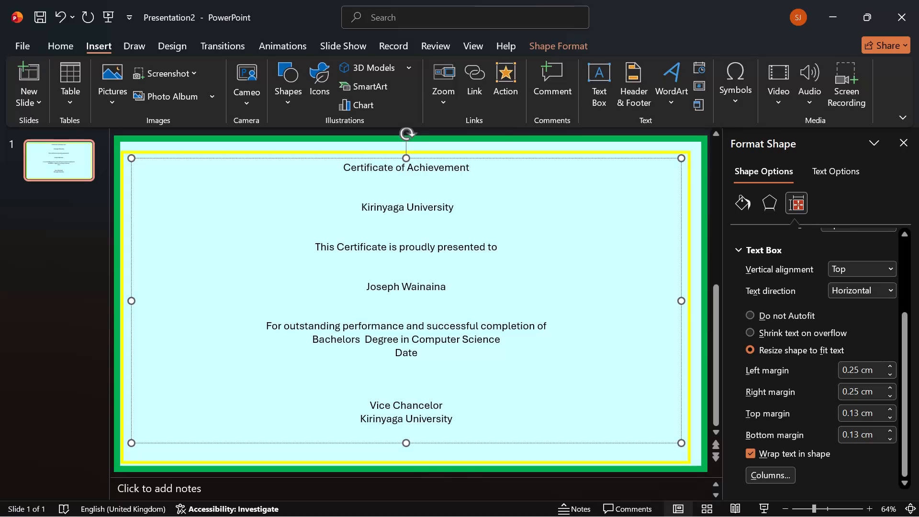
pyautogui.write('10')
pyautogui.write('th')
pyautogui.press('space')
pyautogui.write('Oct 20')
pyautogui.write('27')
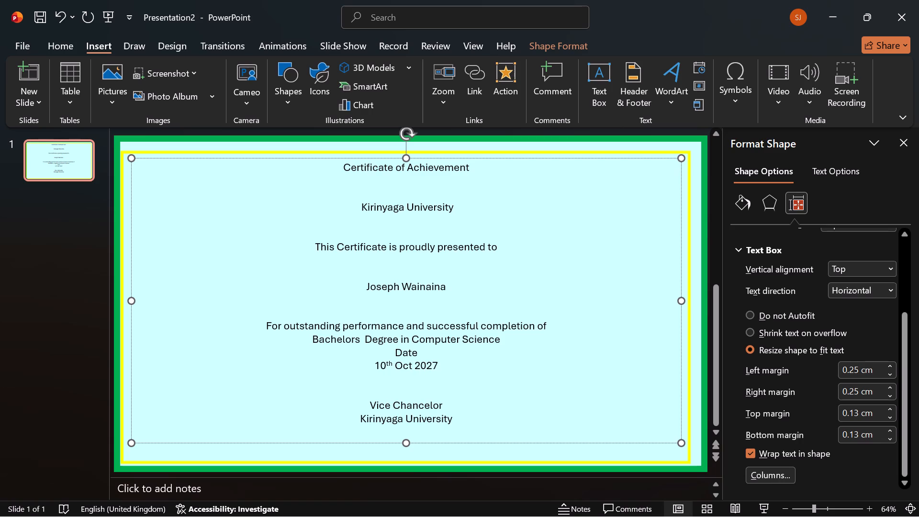
# Enter "Kutus,Kirinyaga" as the place on a new line below the date.
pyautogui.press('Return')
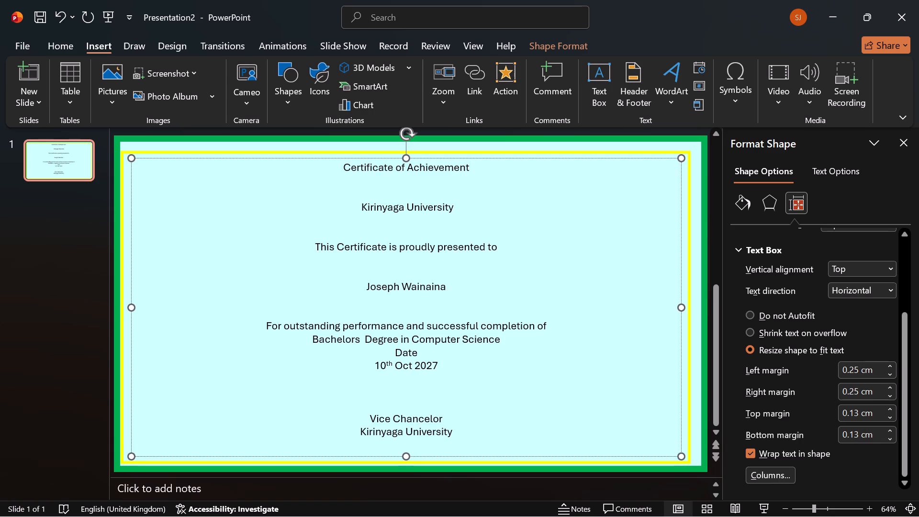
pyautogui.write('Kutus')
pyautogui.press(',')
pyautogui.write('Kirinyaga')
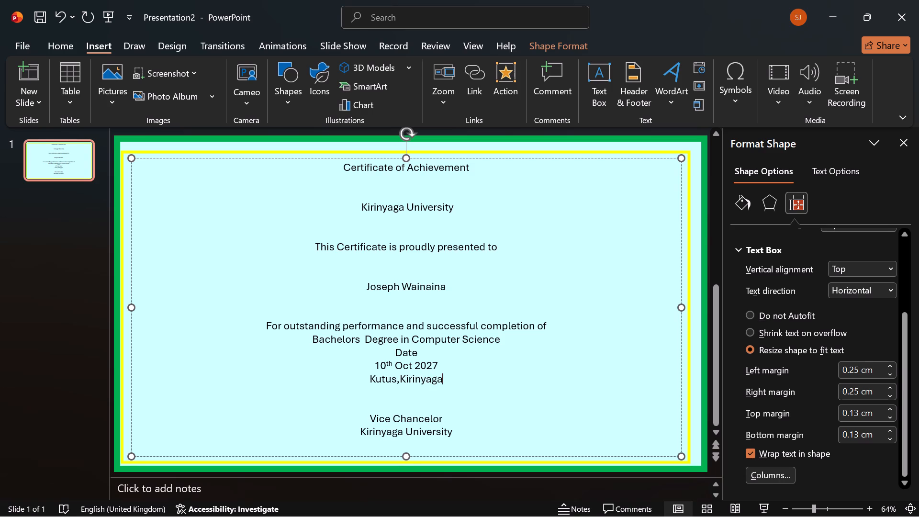
# Left-align the three lines holding "Date", the date itself and "Kutus,Kirinyaga".
pyautogui.moveTo(393, 351); pyautogui.dragTo(437, 384)
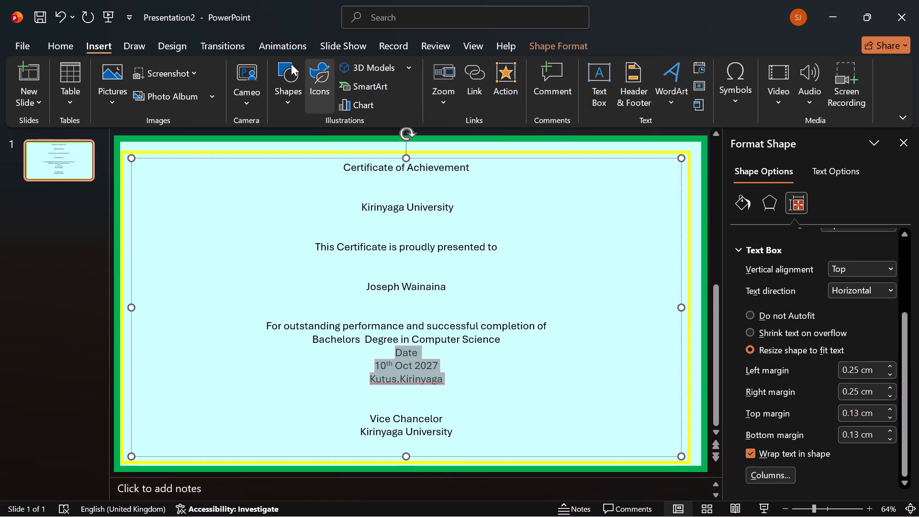
pyautogui.click(71, 48)
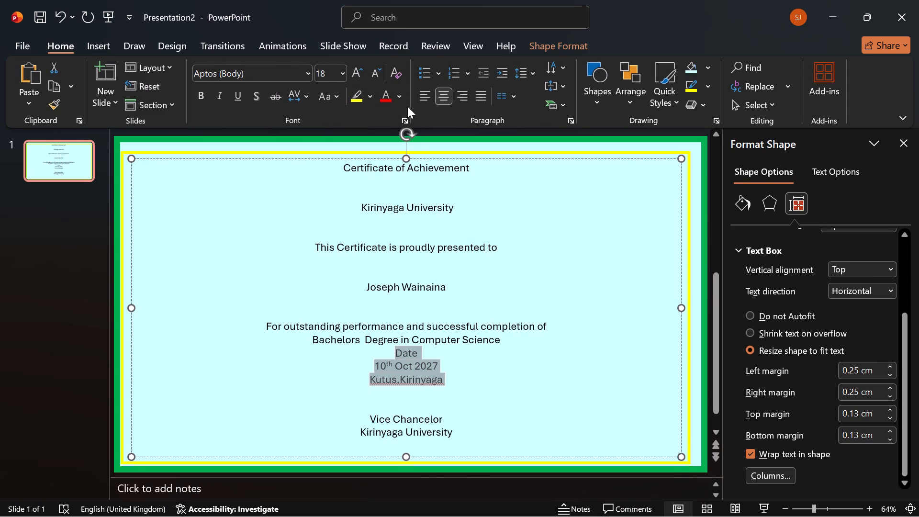
pyautogui.click(425, 103)
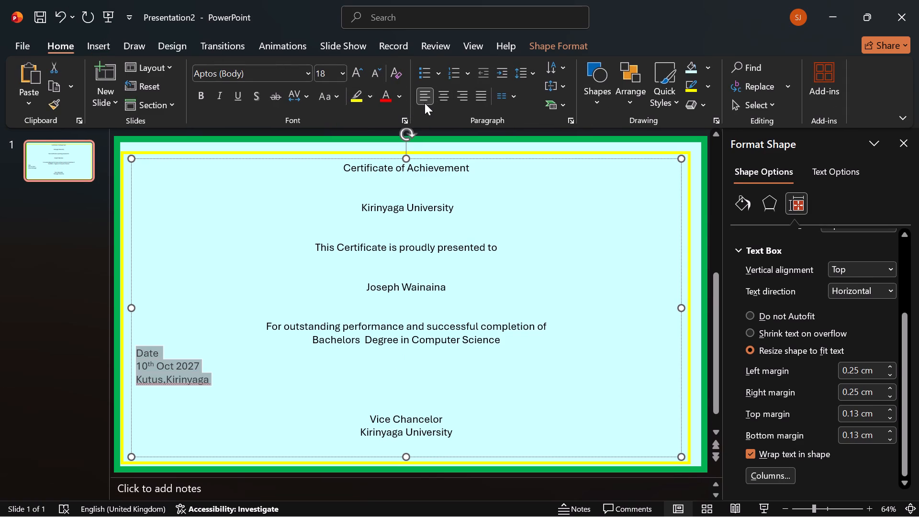
pyautogui.click(253, 362)
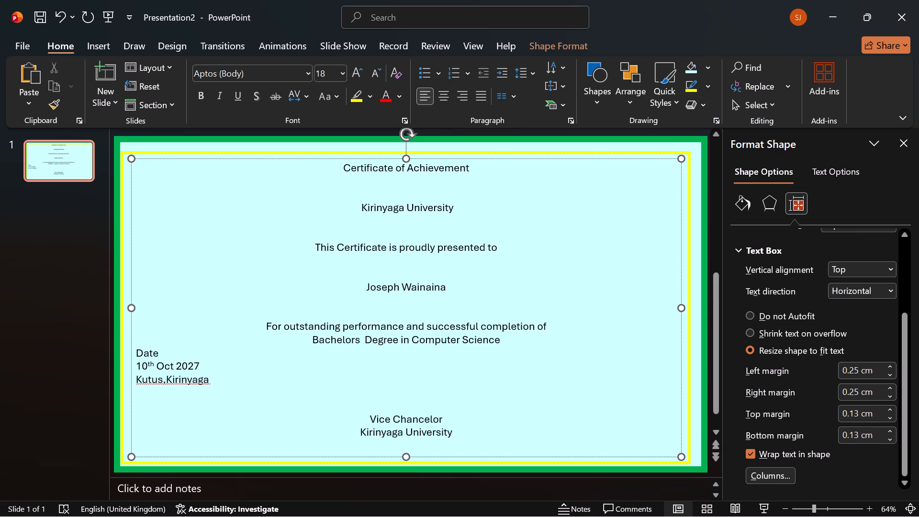
# Draw an ellipse about 3.6 cm high and 4.9 cm wide in the certificate's upper-right corner, inside the yellow border.
pyautogui.click(600, 90)
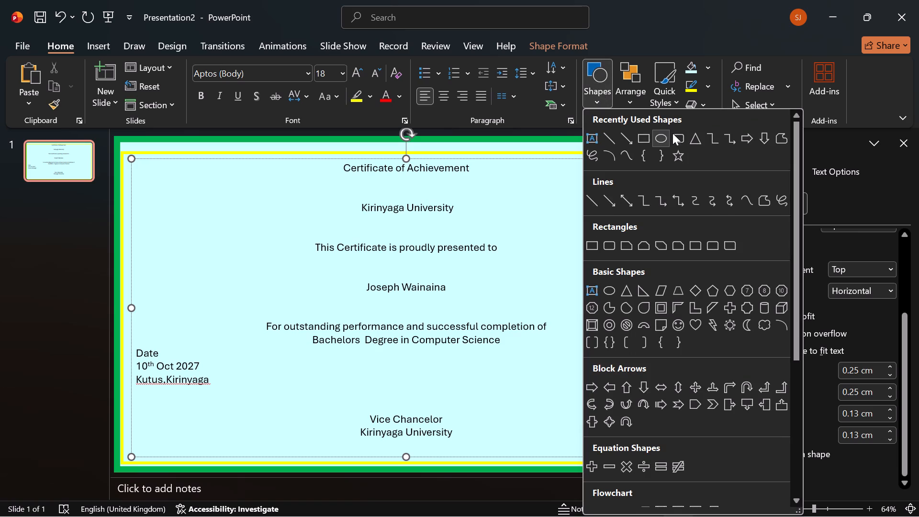
pyautogui.click(661, 137)
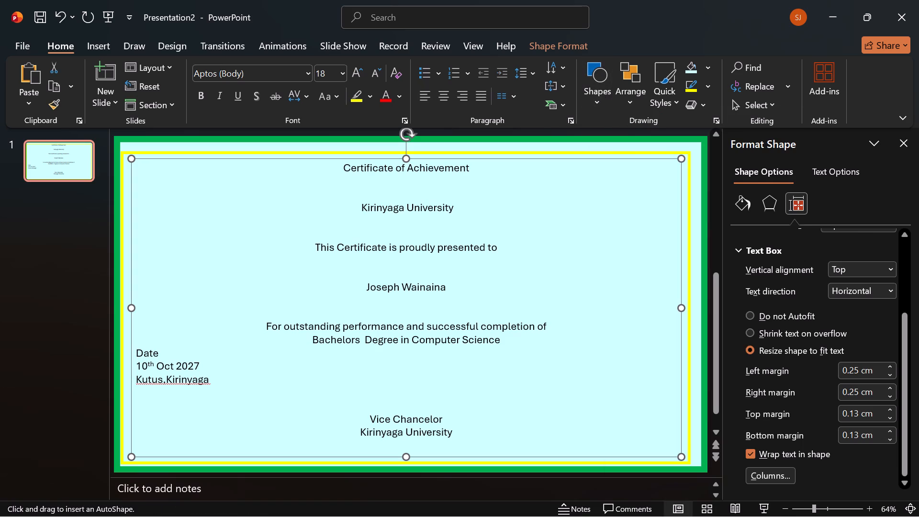
pyautogui.moveTo(592, 178); pyautogui.dragTo(626, 175)
pyautogui.moveTo(626, 175); pyautogui.dragTo(663, 234)
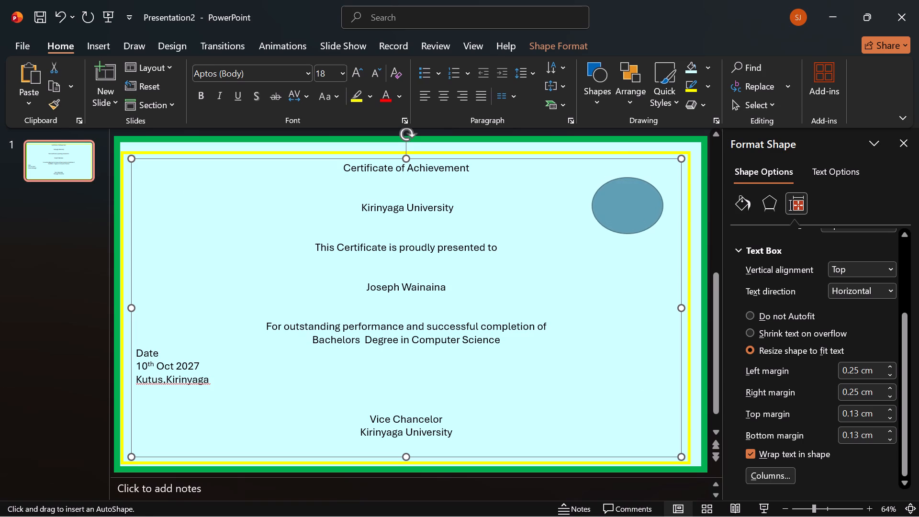
pyautogui.moveTo(627, 177); pyautogui.dragTo(631, 168)
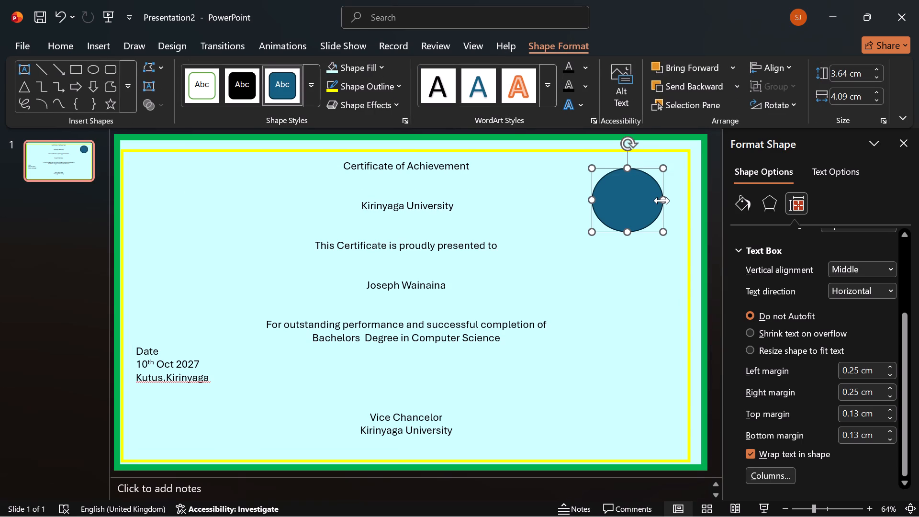
pyautogui.moveTo(662, 201); pyautogui.dragTo(677, 198)
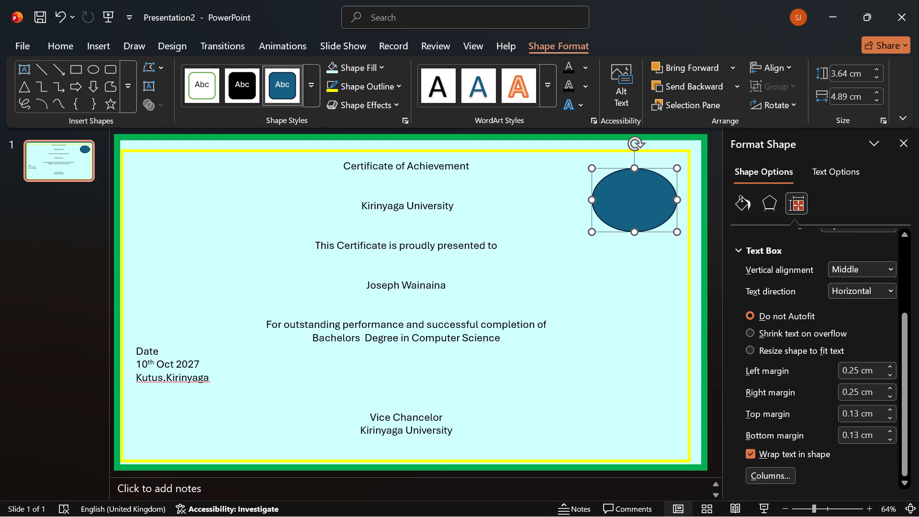
# Fill the ellipse with the golden-orange standard colour.
pyautogui.click(642, 183)
pyautogui.click(382, 72)
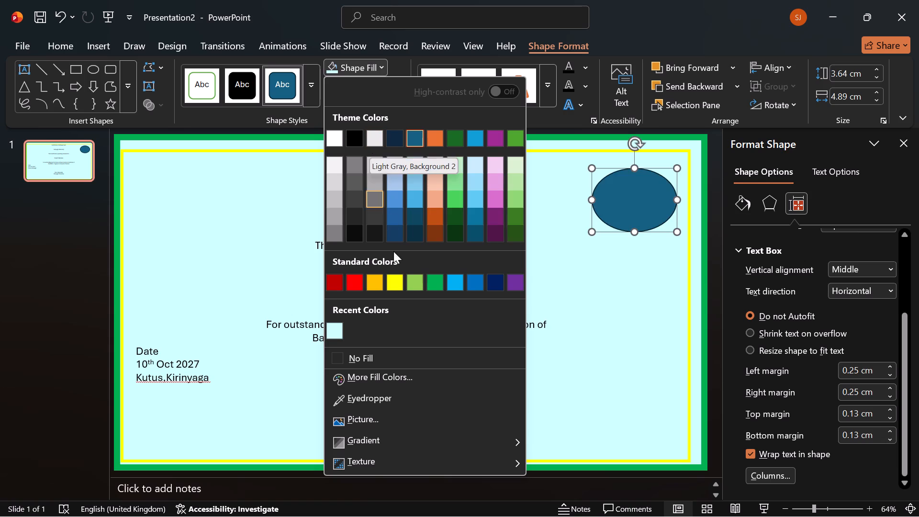
pyautogui.click(375, 278)
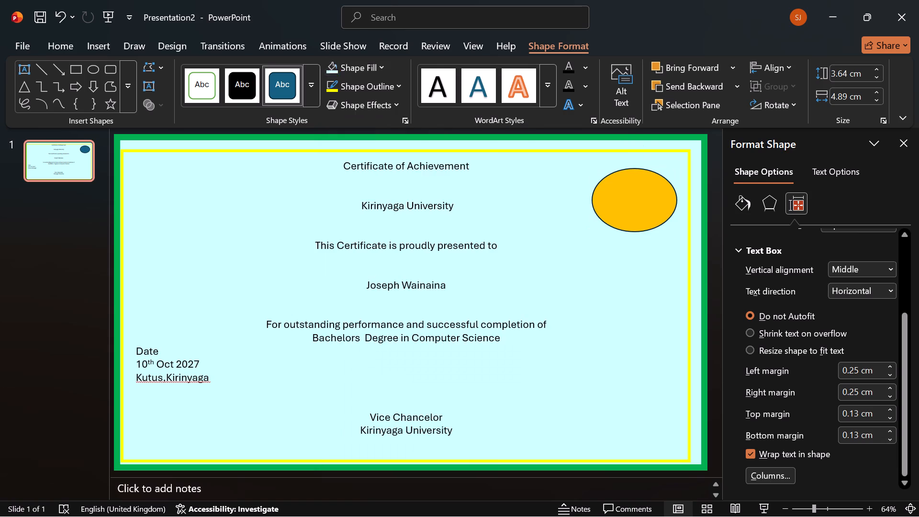
# Set the ellipse's outline to the dark green theme colour.
pyautogui.click(629, 182)
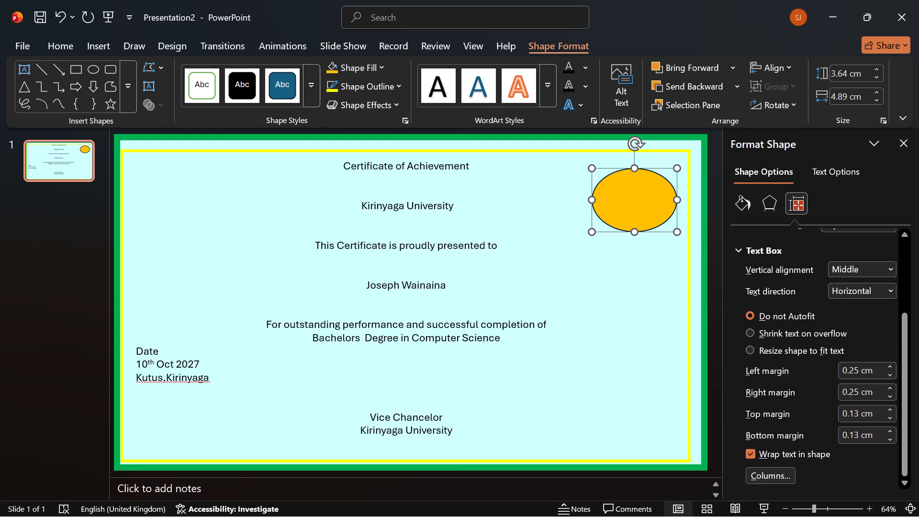
pyautogui.click(626, 169)
pyautogui.rightClick(626, 169)
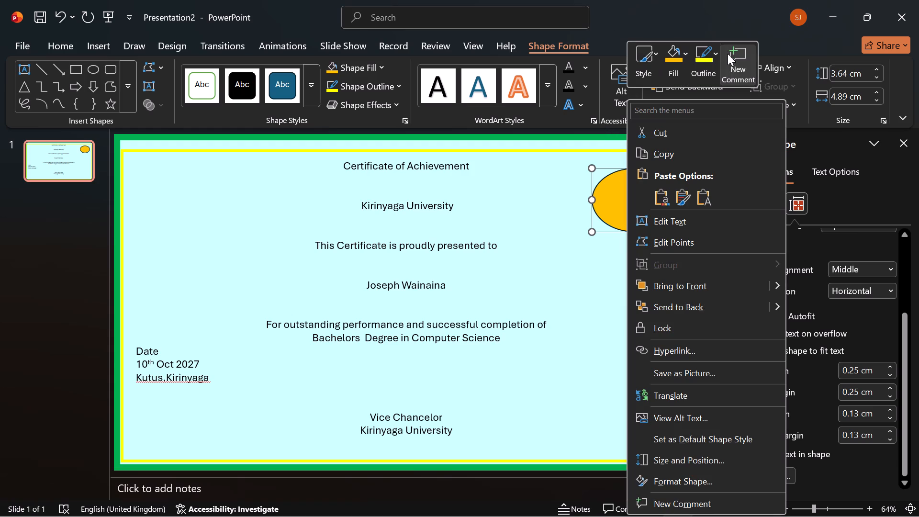
pyautogui.click(713, 56)
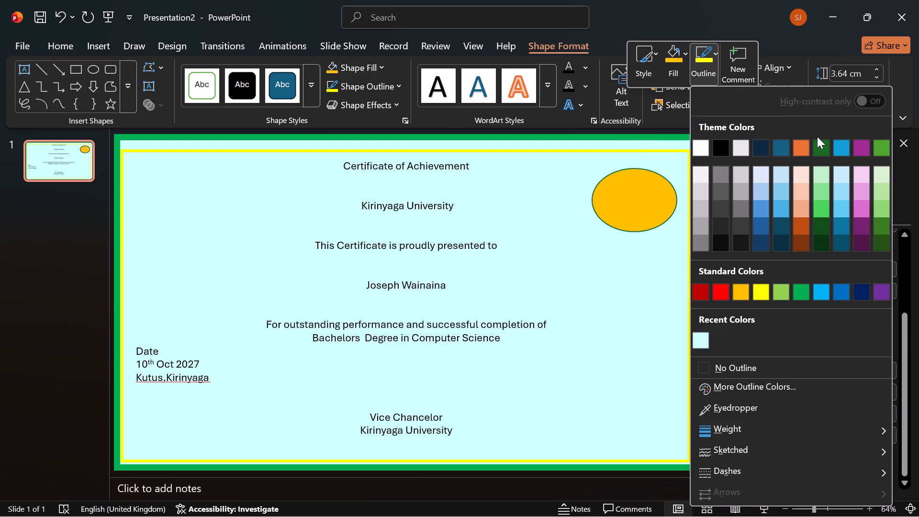
pyautogui.click(826, 147)
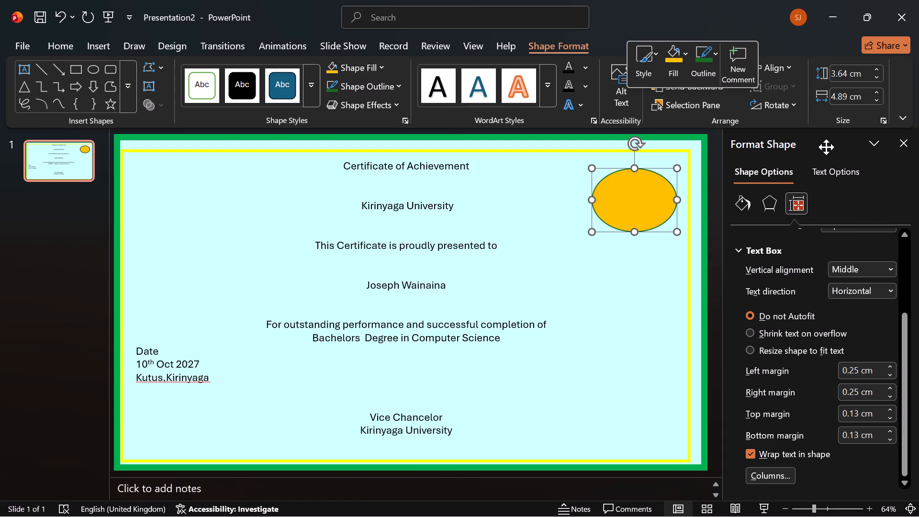
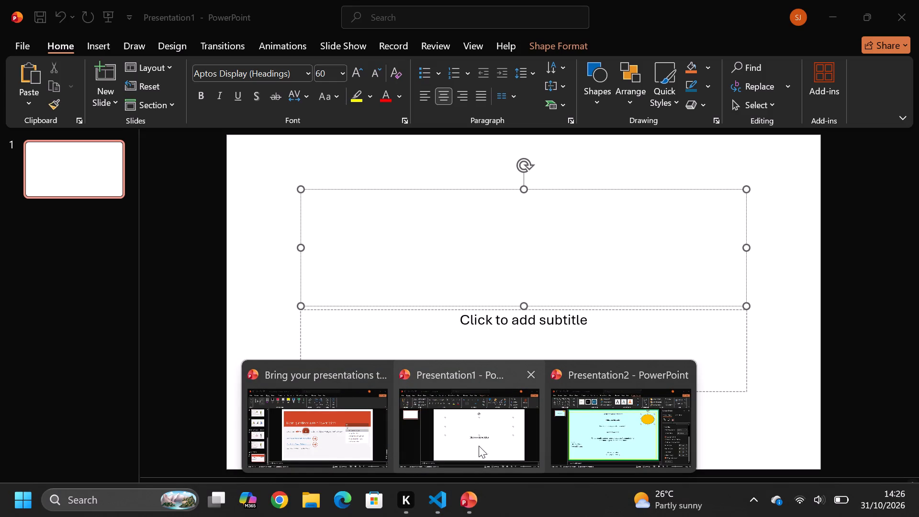
# Close the blank Presentation1 window and switch to the certificate in Presentation2.
pyautogui.click(505, 437)
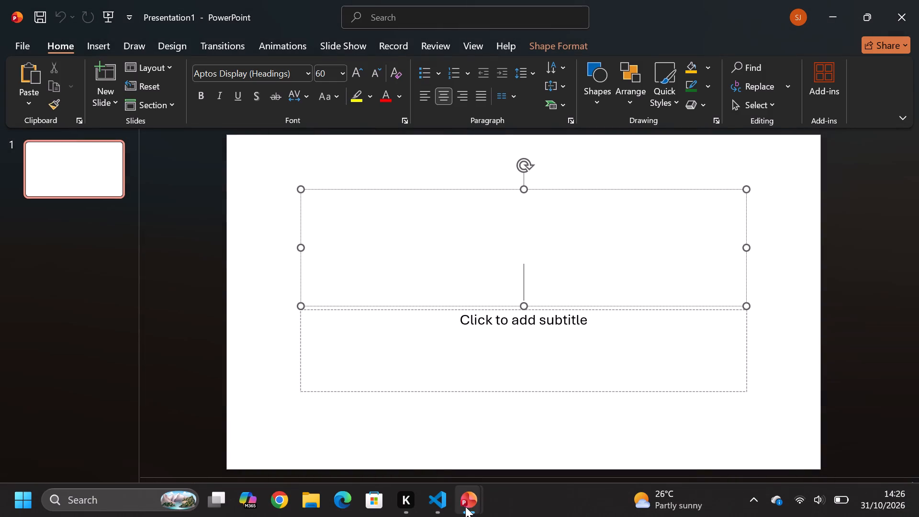
pyautogui.click(530, 371)
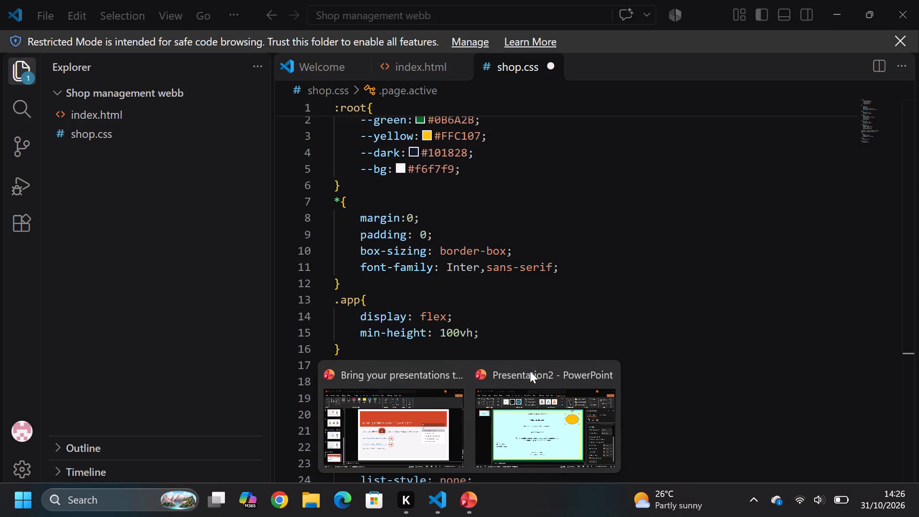
pyautogui.click(531, 432)
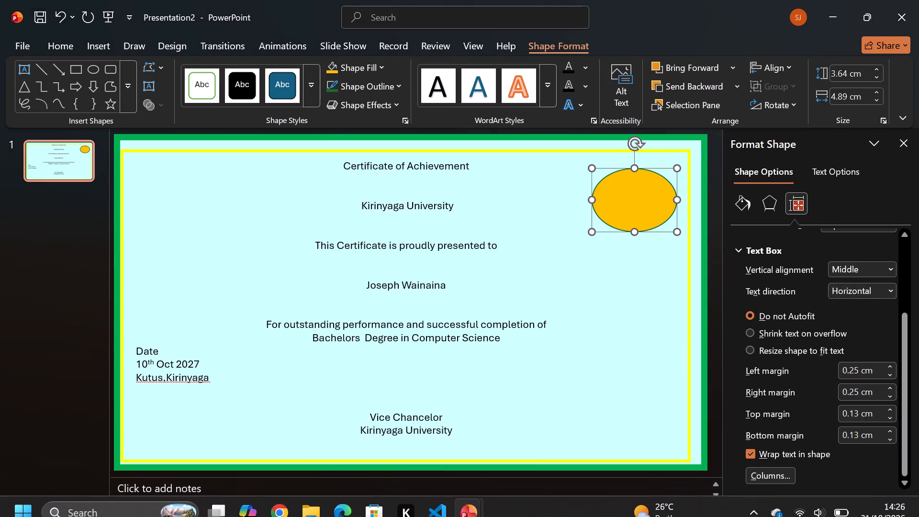
# Draw a text box across the middle of the golden ellipse and start its text with "K".
pyautogui.click(622, 199)
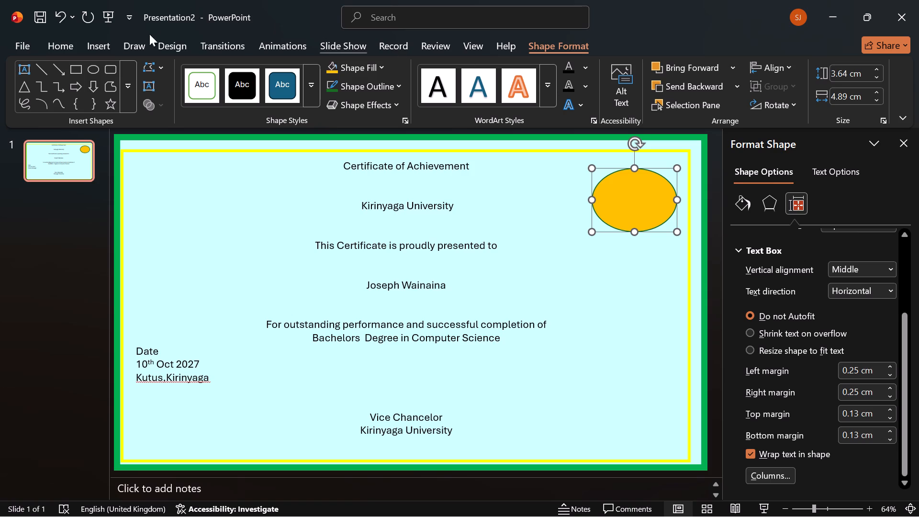
pyautogui.click(101, 44)
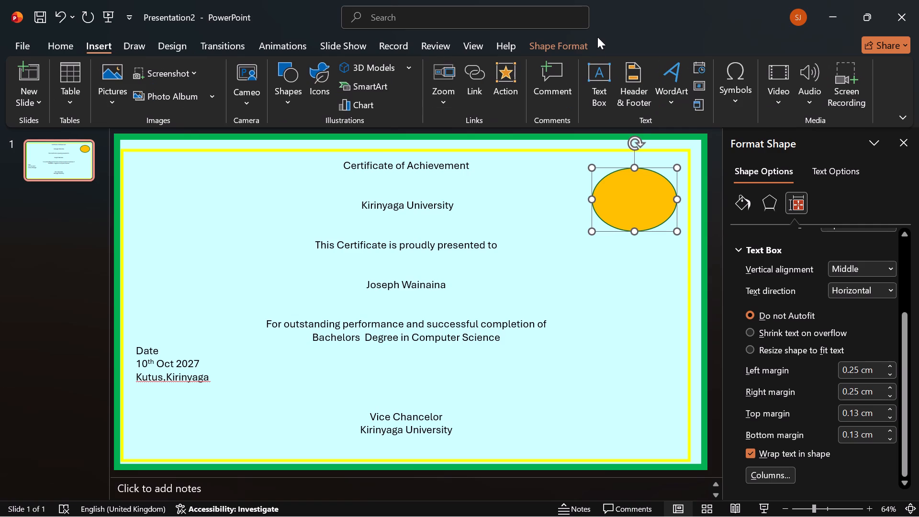
pyautogui.click(594, 77)
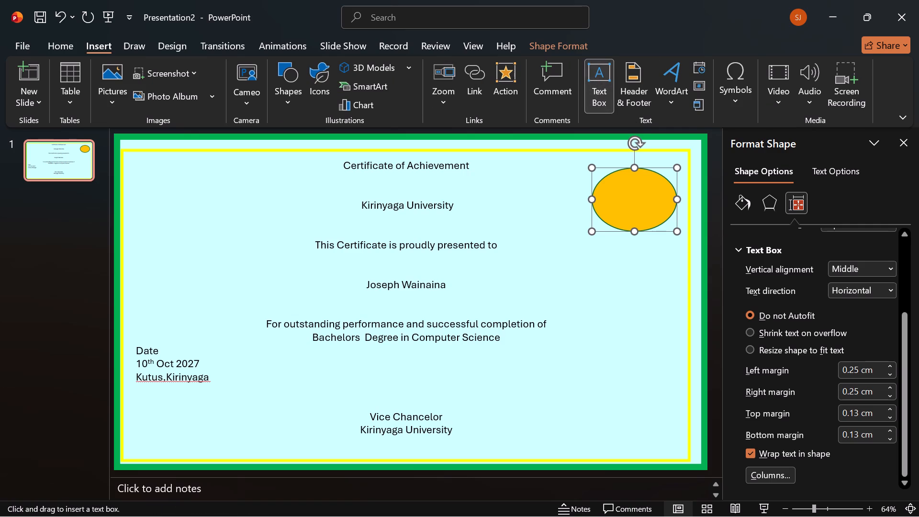
pyautogui.moveTo(608, 193); pyautogui.dragTo(651, 200)
pyautogui.moveTo(651, 200); pyautogui.dragTo(661, 214)
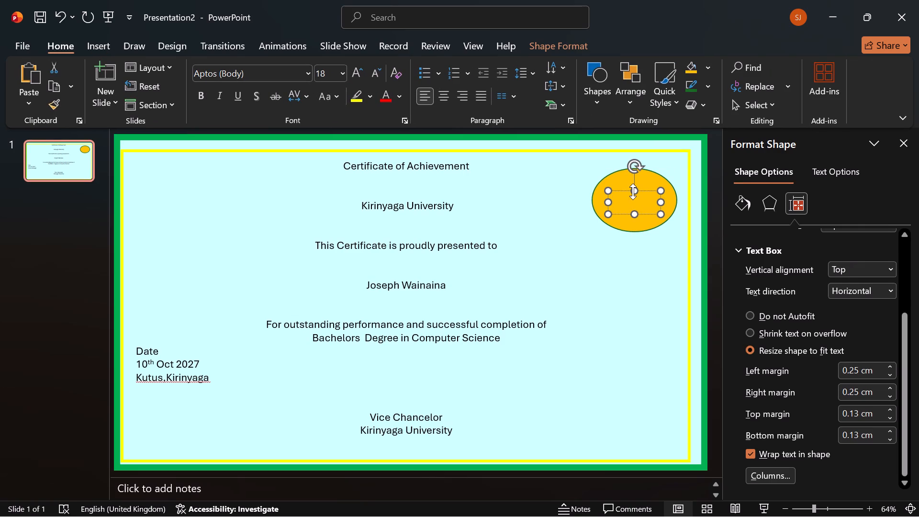
pyautogui.moveTo(633, 191); pyautogui.dragTo(632, 182)
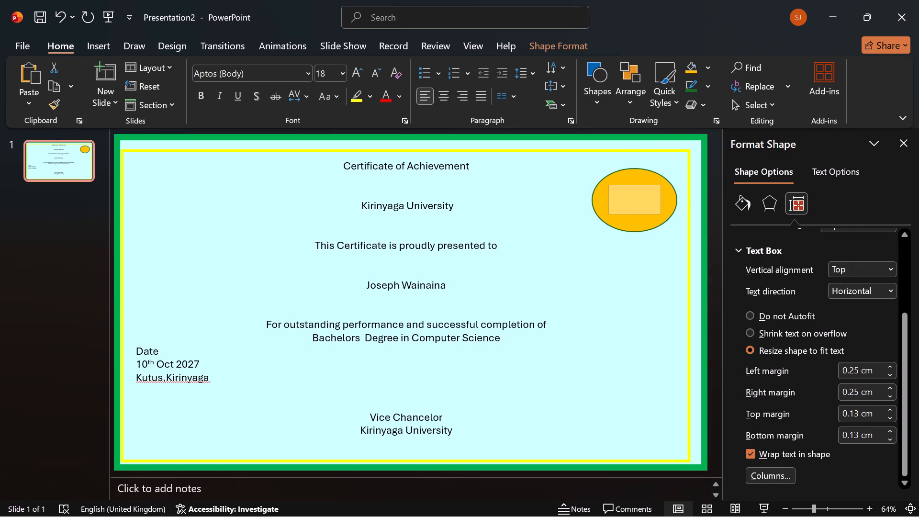
pyautogui.moveTo(632, 182); pyautogui.dragTo(633, 182)
pyautogui.click(626, 205)
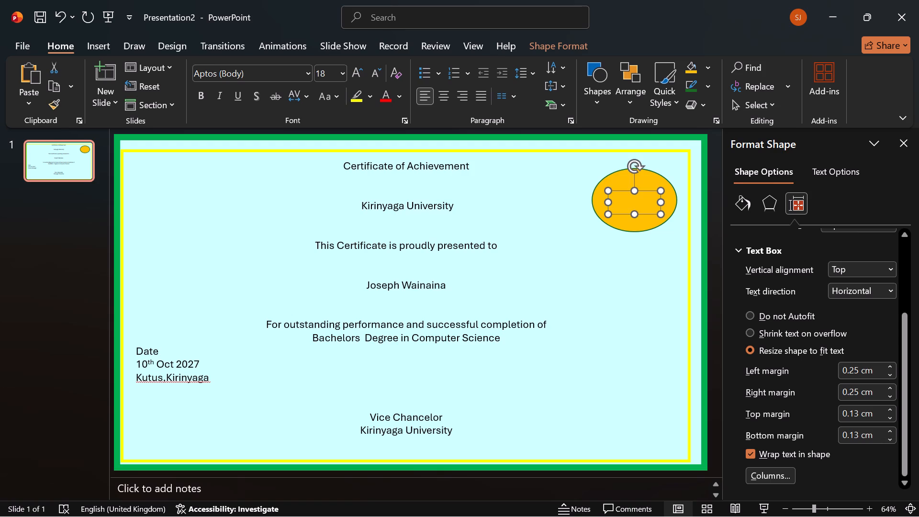
pyautogui.press('k')
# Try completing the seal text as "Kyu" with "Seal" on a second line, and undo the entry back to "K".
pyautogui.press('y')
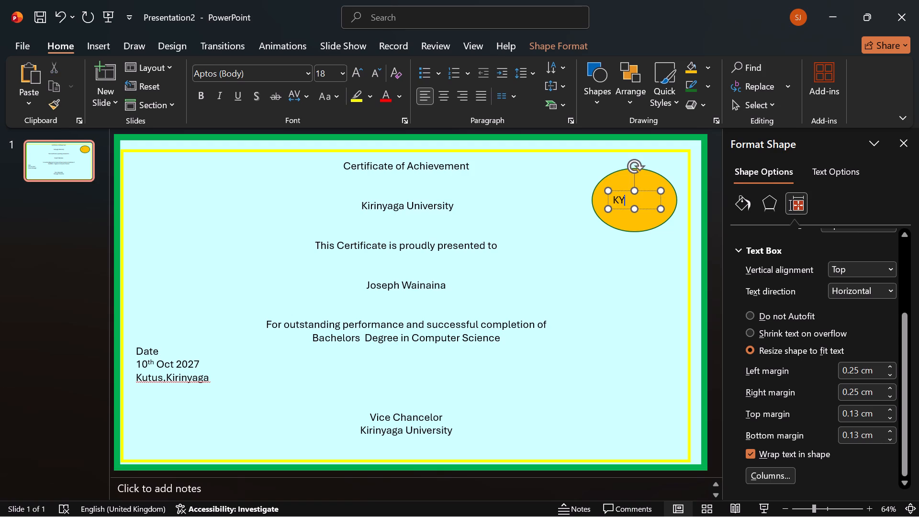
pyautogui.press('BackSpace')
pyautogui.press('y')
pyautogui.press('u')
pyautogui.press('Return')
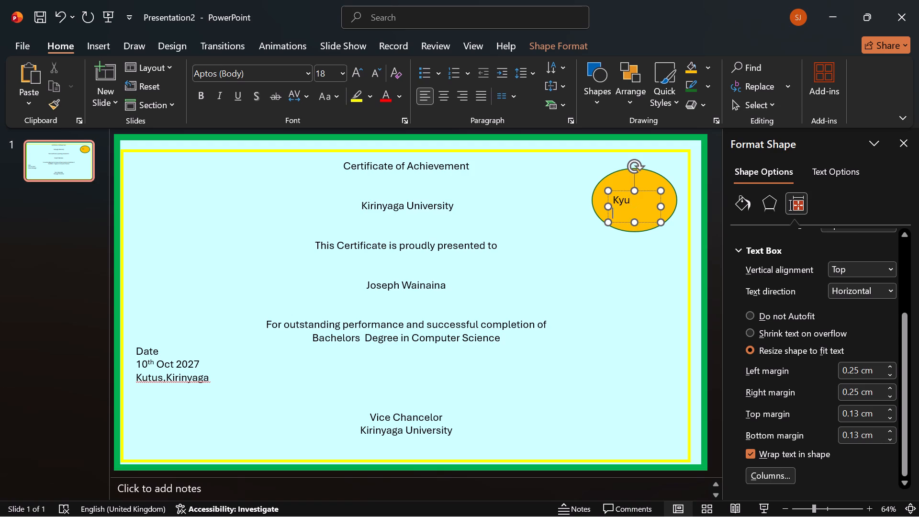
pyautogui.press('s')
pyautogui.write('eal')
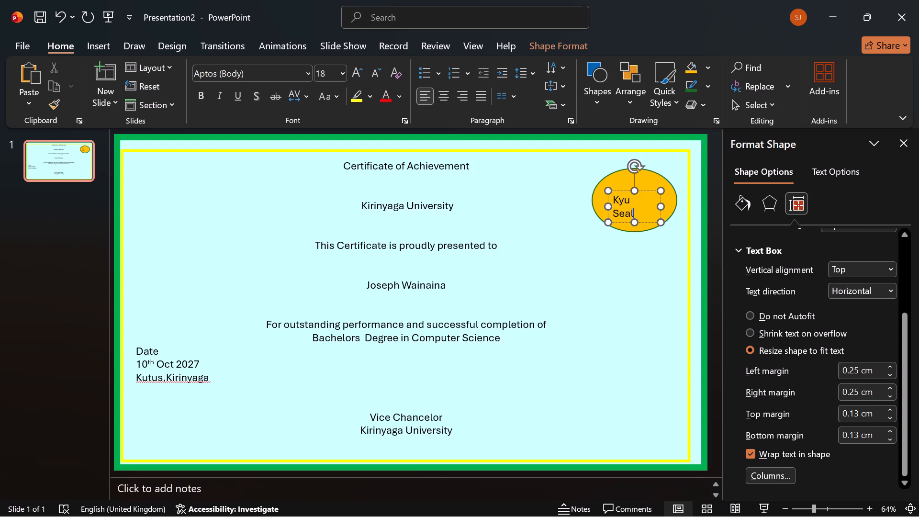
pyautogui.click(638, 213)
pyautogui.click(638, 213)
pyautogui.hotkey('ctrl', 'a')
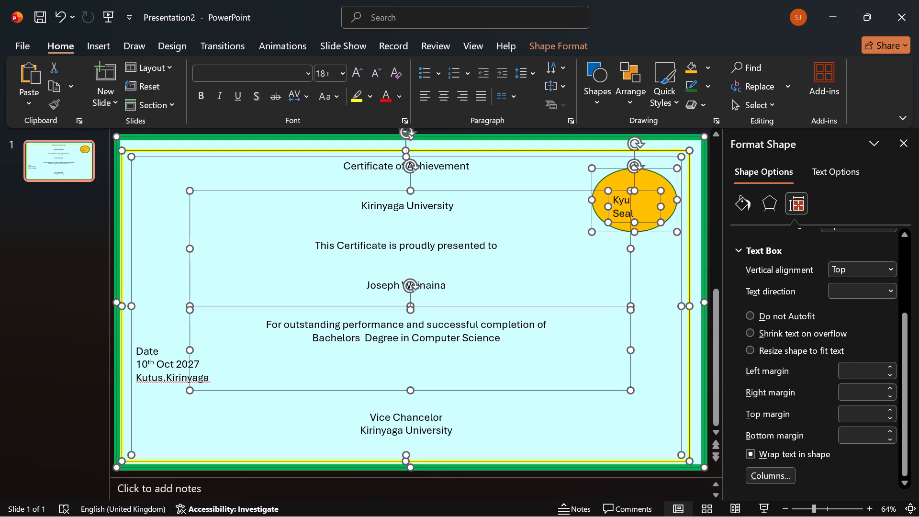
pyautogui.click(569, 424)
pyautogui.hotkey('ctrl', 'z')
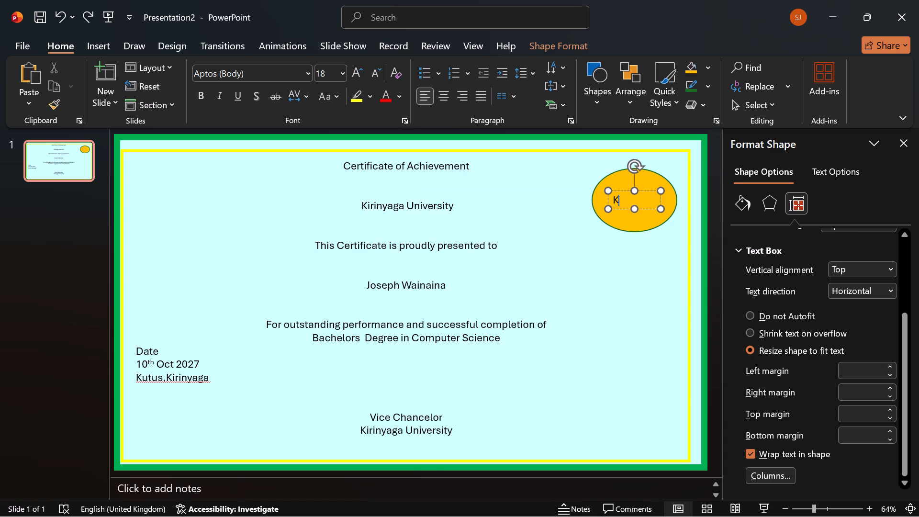
# Complete the seal text as "KyU" with "Seal" on the line below.
pyautogui.press('y')
pyautogui.hotkey('shift', 'u')
pyautogui.press('Return')
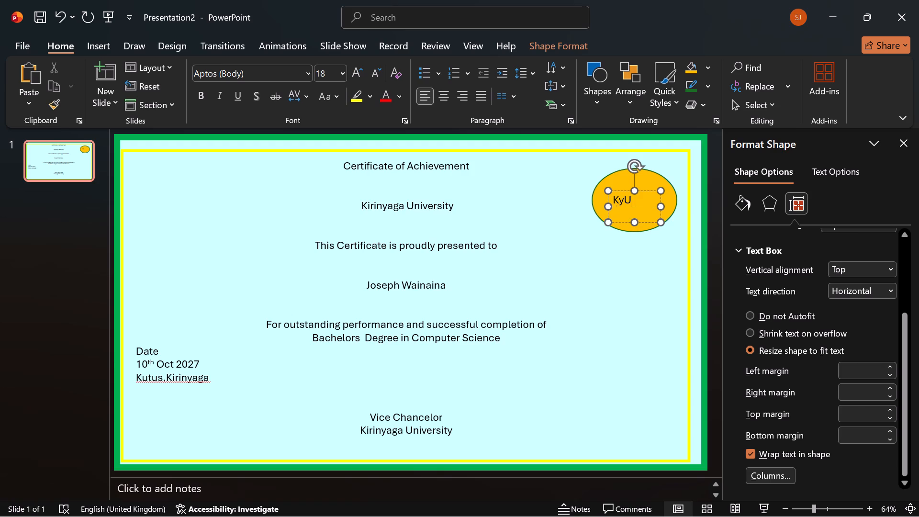
pyautogui.write('se')
pyautogui.press('BackSpace')
pyautogui.press('BackSpace')
pyautogui.write('Seal')
# Centre-align both lines of the "KyU Seal" text in its text box.
pyautogui.click(633, 214)
pyautogui.moveTo(633, 214); pyautogui.dragTo(616, 199)
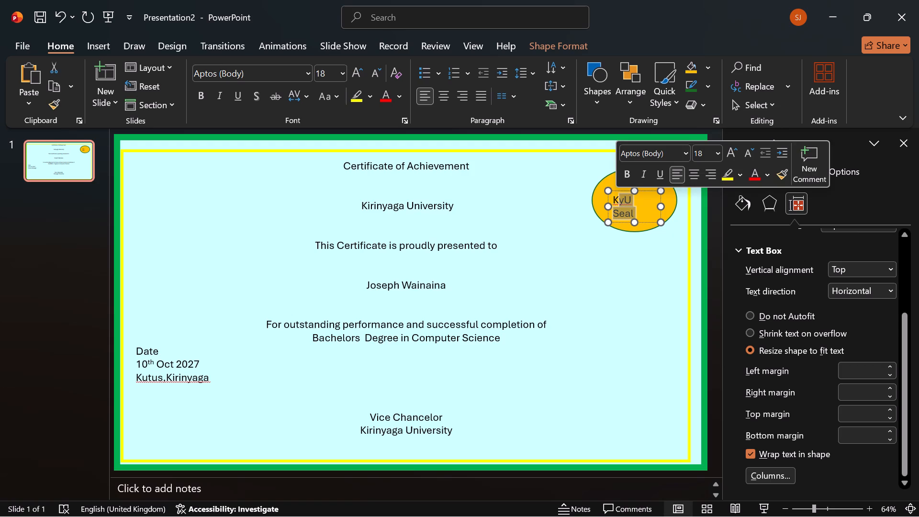
pyautogui.click(646, 210)
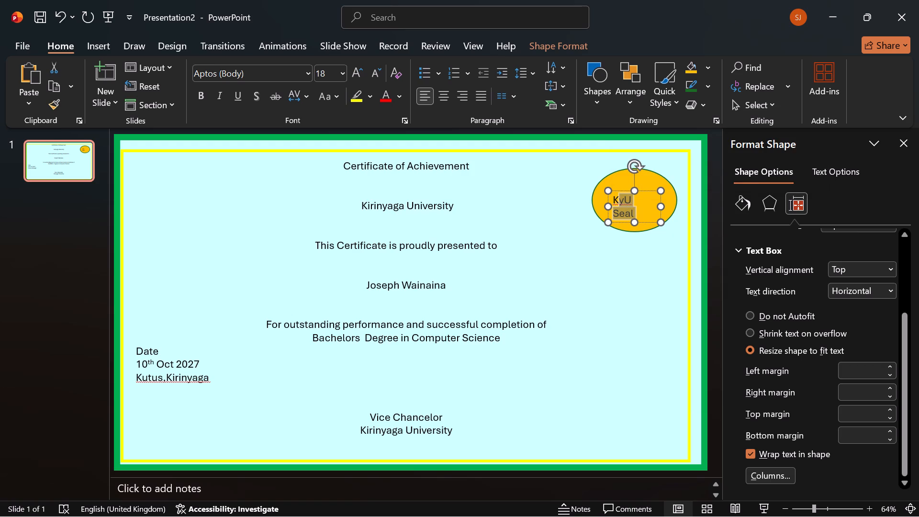
pyautogui.moveTo(633, 213); pyautogui.dragTo(607, 200)
pyautogui.click(446, 101)
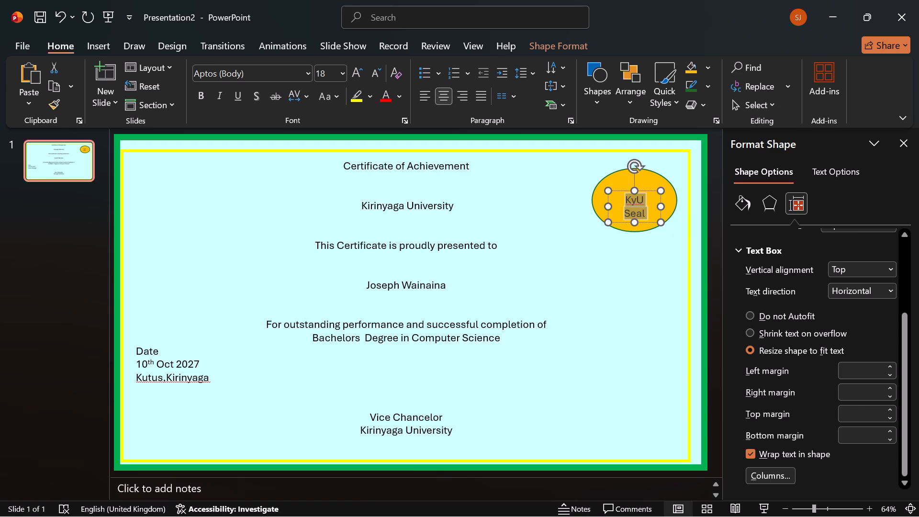
# Move the "KyU Seal" text box slightly upward so it sits centred in the golden ellipse.
pyautogui.moveTo(643, 192); pyautogui.dragTo(642, 185)
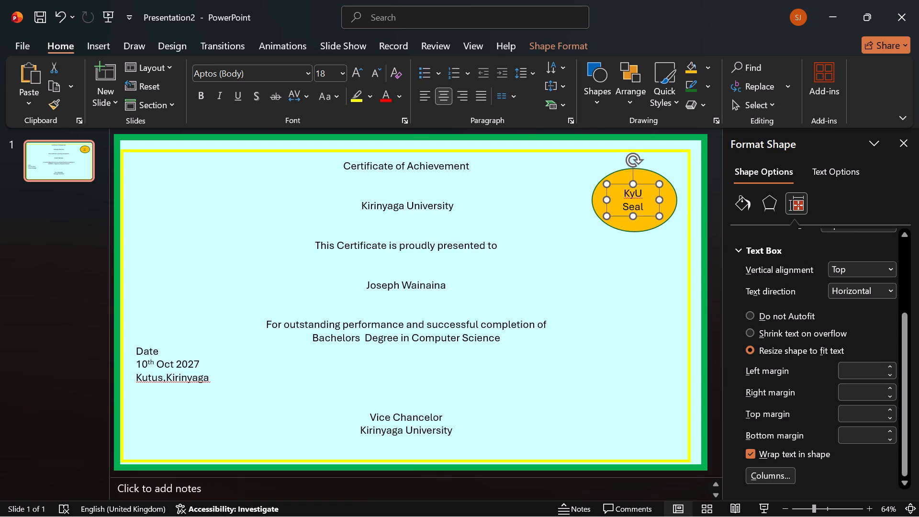
pyautogui.click(636, 292)
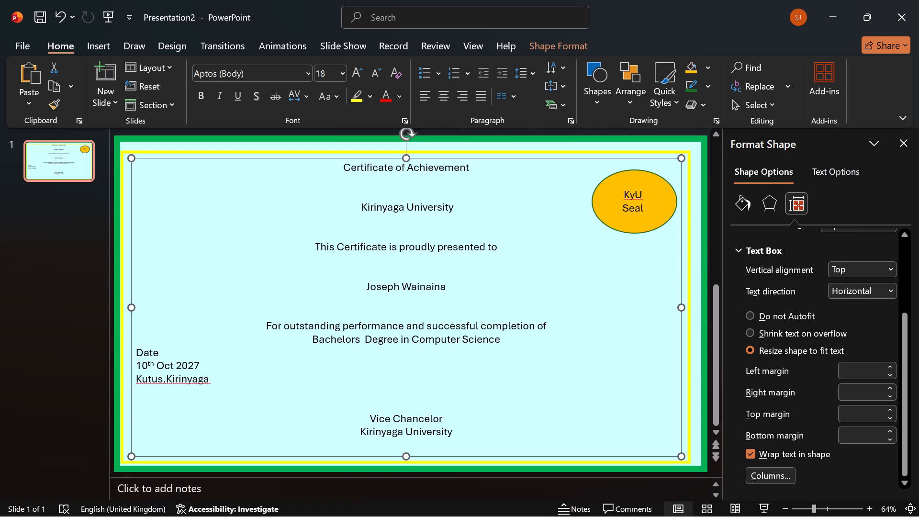
# Extend the "Kutus,Kirinyaga" line with a long run of trailing spaces reaching toward the middle of the certificate.
pyautogui.scroll(-1, 534, 280)
pyautogui.click(472, 384)
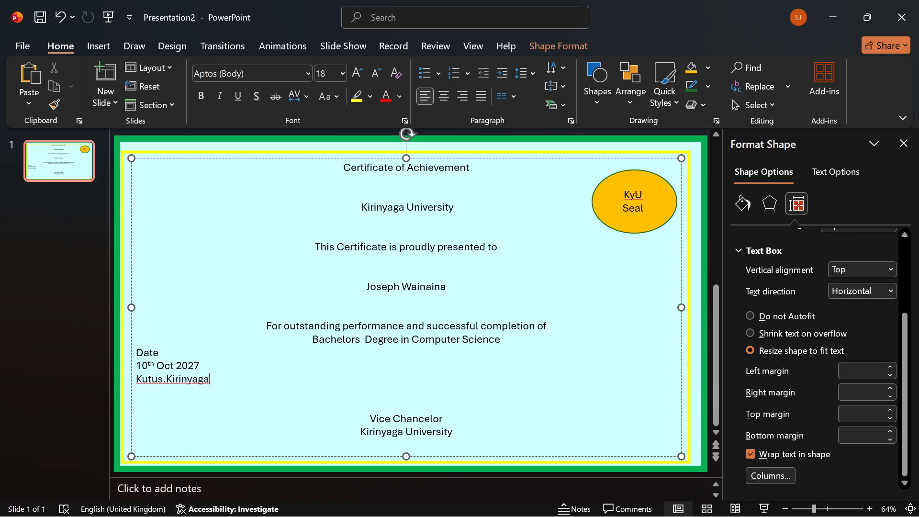
pyautogui.press('space')
pyautogui.press('space')
pyautogui.press('space')
pyautogui.press('space')
pyautogui.press('space')
pyautogui.press('space')
pyautogui.press('space')
pyautogui.press('space')
pyautogui.press('space')
pyautogui.press('space')
pyautogui.press('space')
pyautogui.press('space')
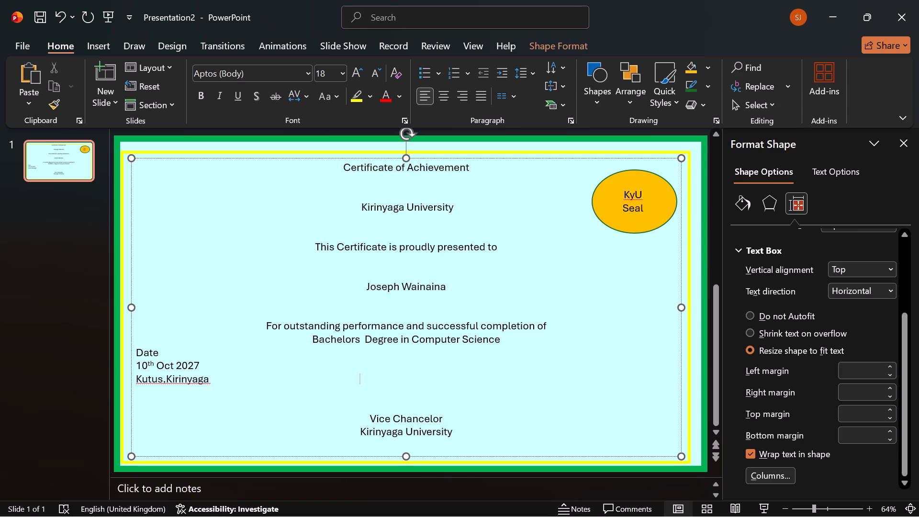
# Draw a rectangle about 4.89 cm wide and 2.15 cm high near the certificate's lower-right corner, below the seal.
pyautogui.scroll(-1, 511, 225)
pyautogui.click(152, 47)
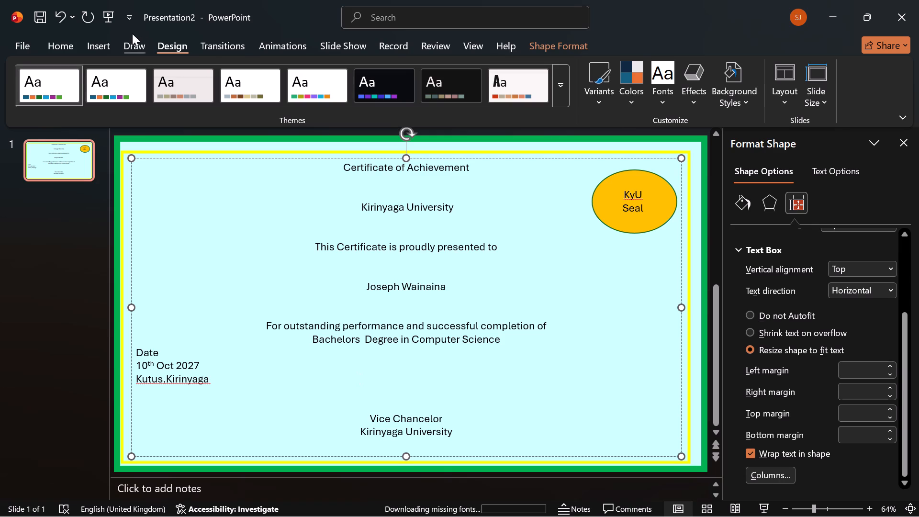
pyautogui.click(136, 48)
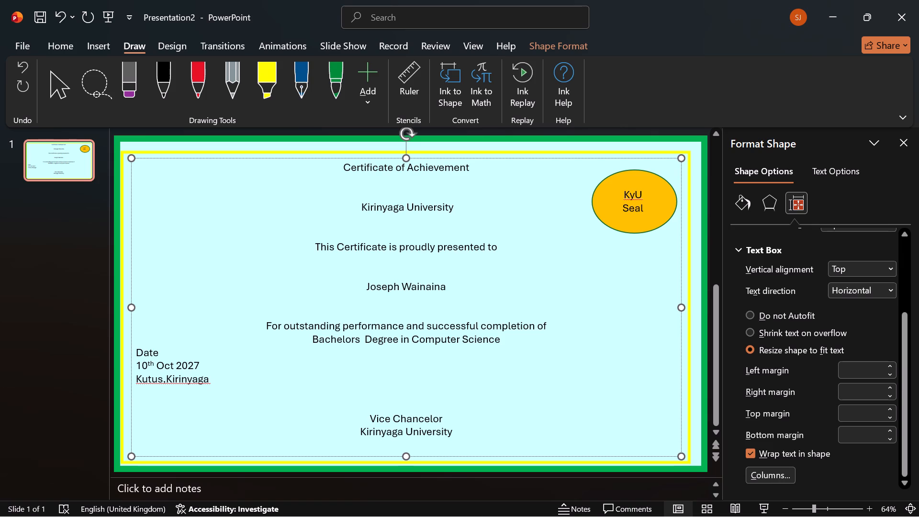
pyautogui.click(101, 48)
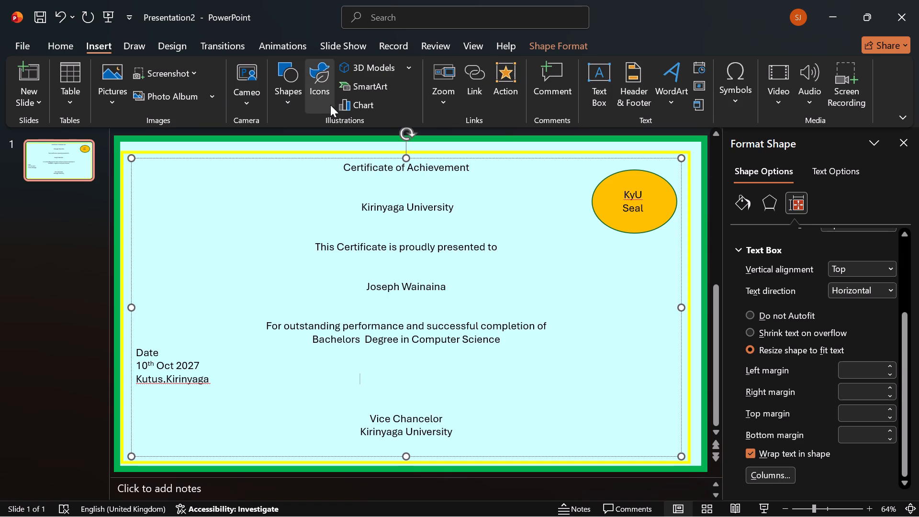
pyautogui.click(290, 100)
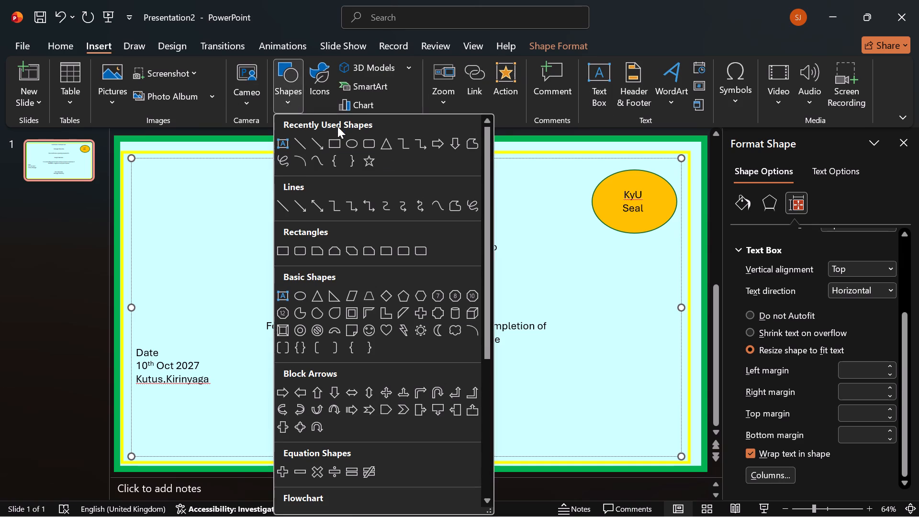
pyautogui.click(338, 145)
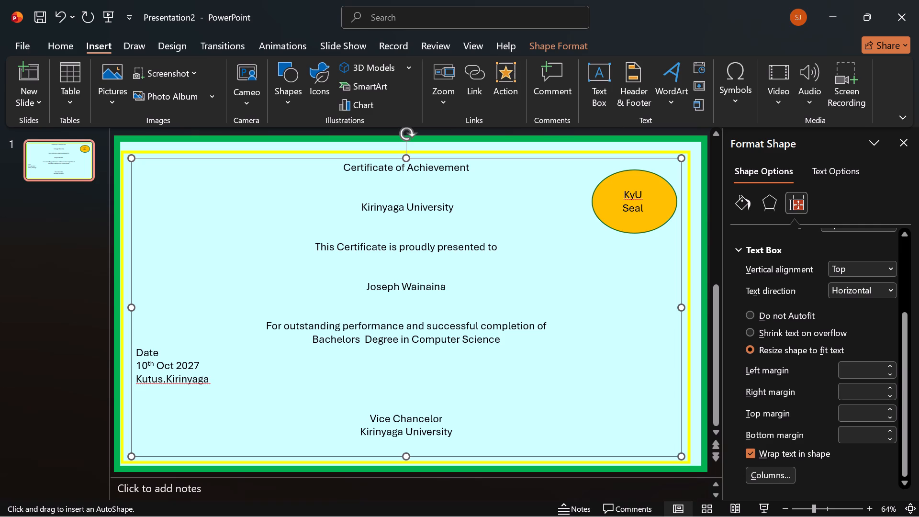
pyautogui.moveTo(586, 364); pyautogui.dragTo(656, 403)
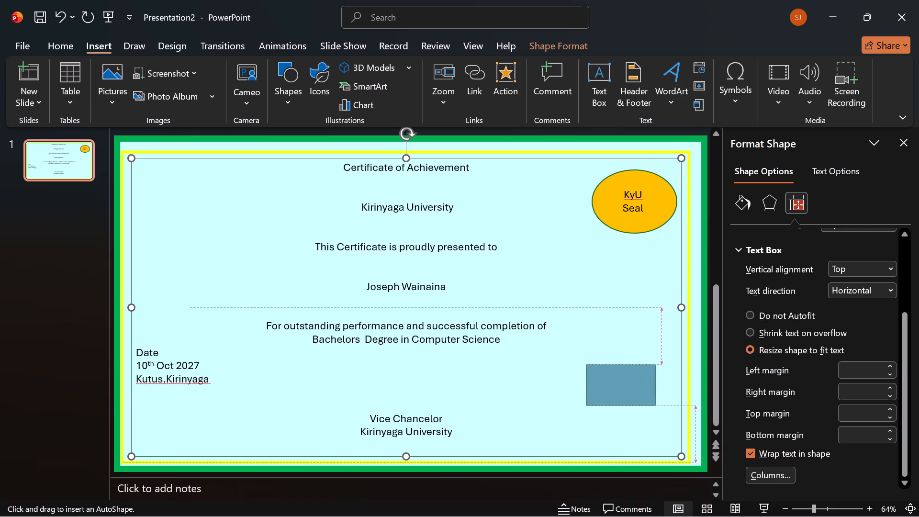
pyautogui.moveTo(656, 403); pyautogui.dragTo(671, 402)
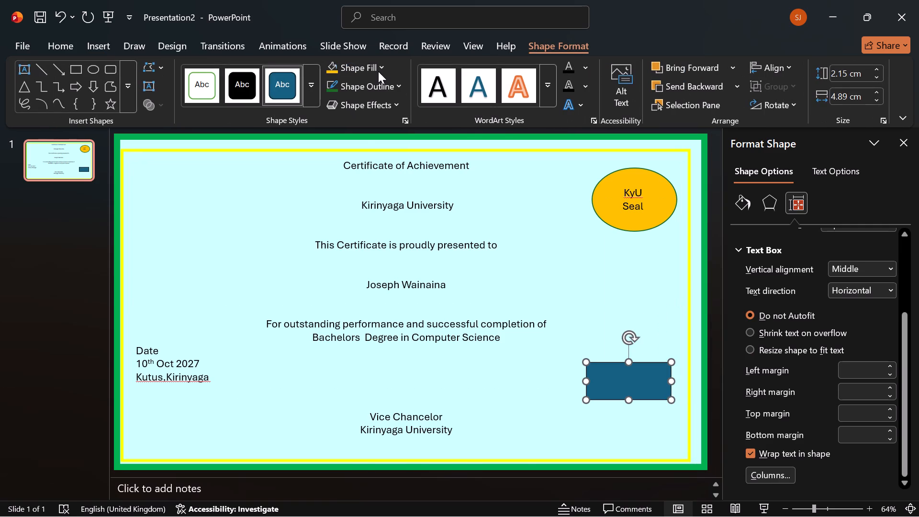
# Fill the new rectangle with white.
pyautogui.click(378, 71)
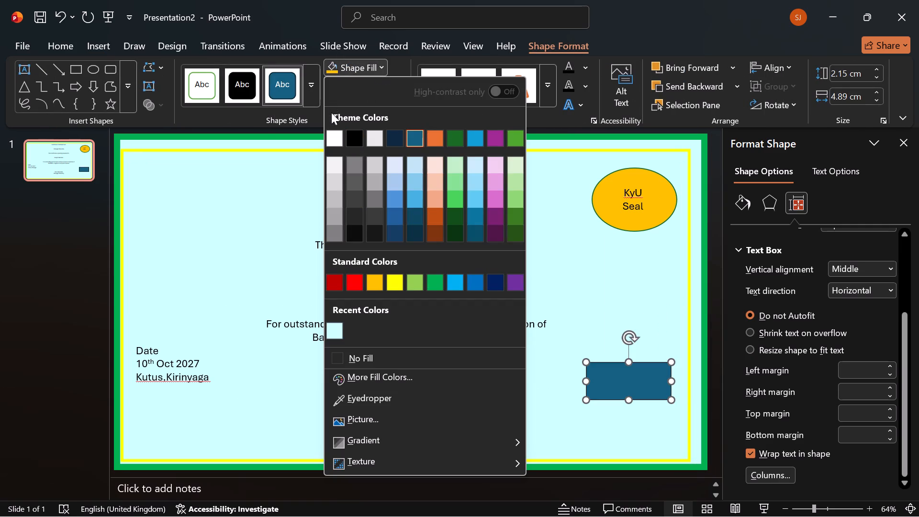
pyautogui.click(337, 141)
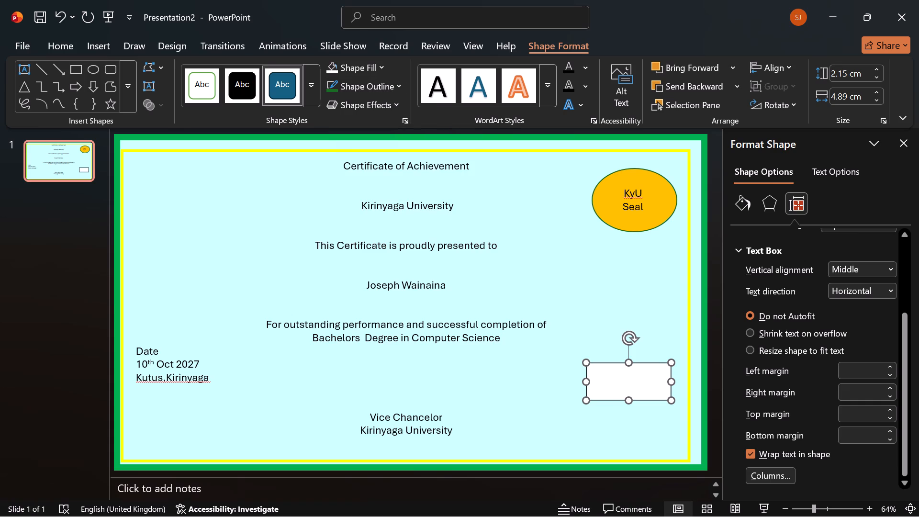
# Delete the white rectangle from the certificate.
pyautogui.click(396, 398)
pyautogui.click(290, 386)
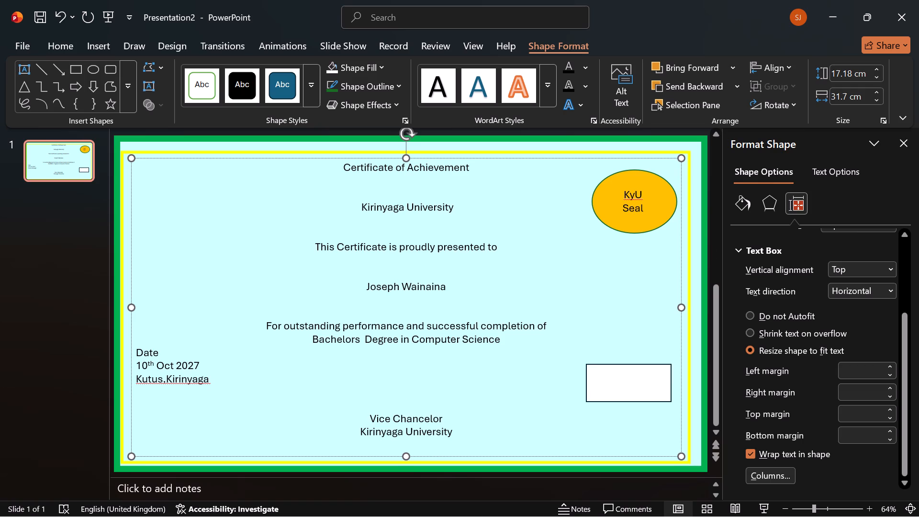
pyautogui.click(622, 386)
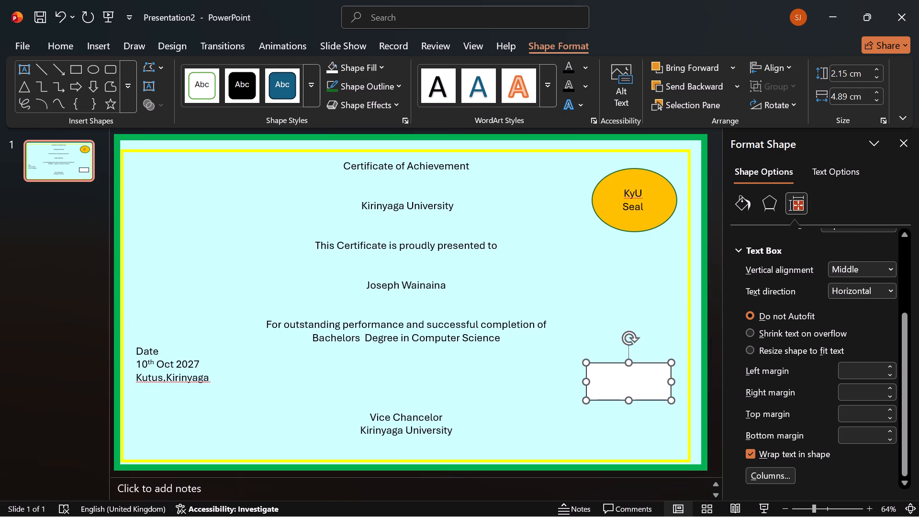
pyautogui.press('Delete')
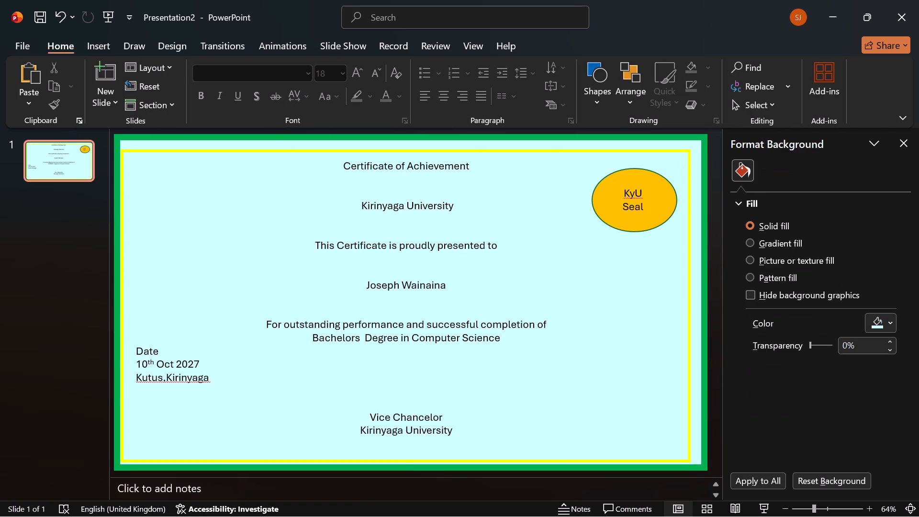
# Add "Degree Holder" with "KyU" on the line below it, above the Vice Chancelor signatory lines.
pyautogui.click(376, 400)
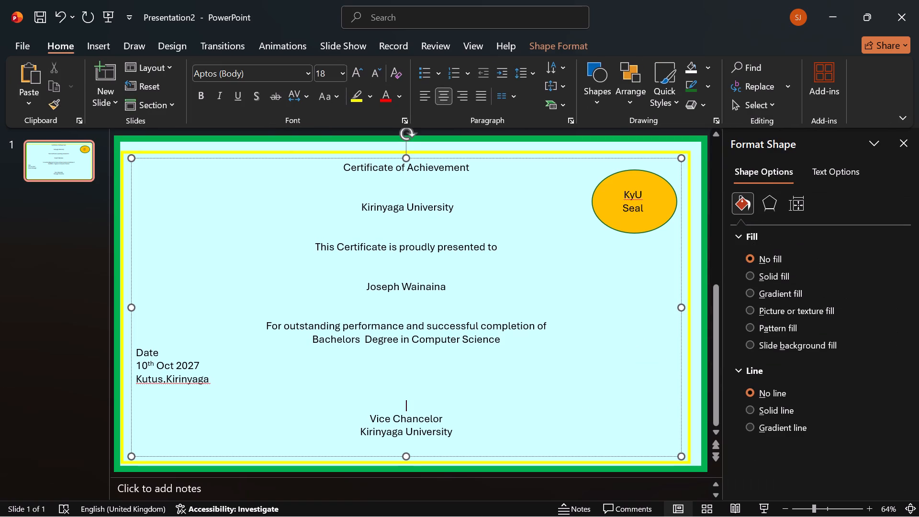
pyautogui.click(371, 392)
pyautogui.write('De')
pyautogui.write('gree')
pyautogui.press('space')
pyautogui.write('Holder')
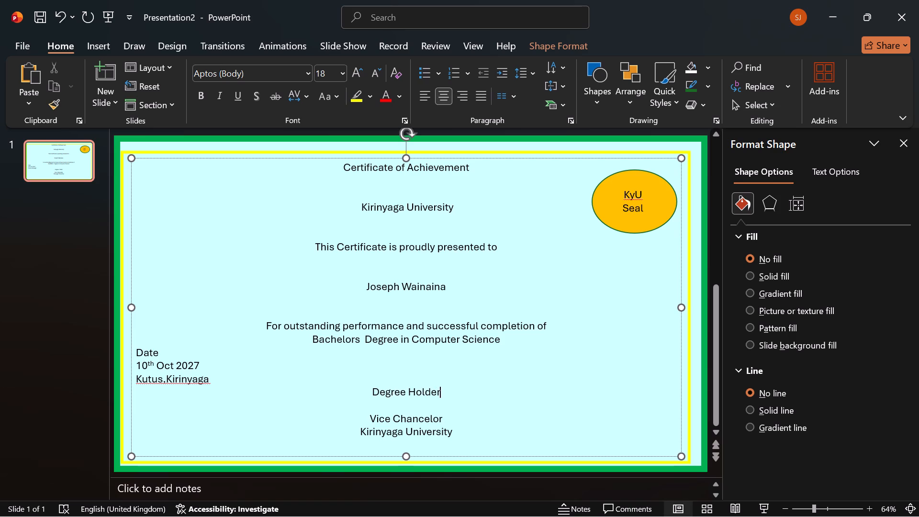
pyautogui.press('Return')
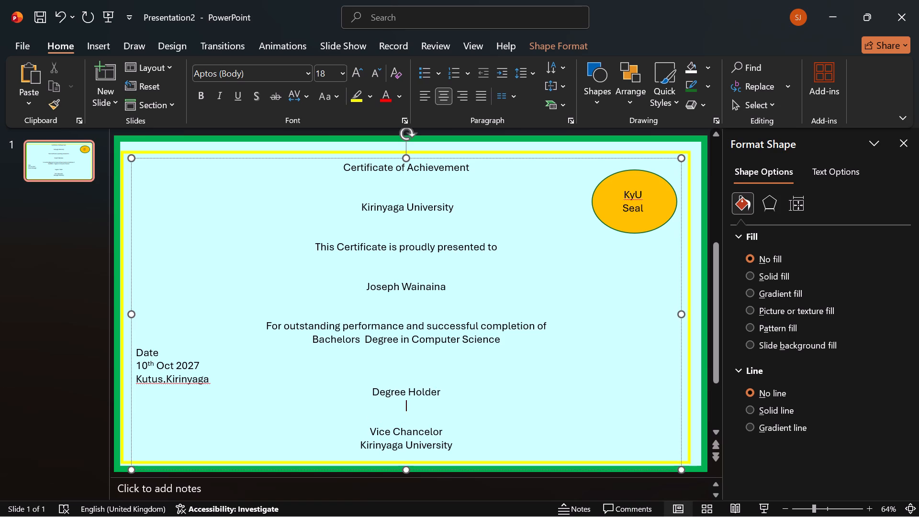
pyautogui.hotkey('shift', 'k')
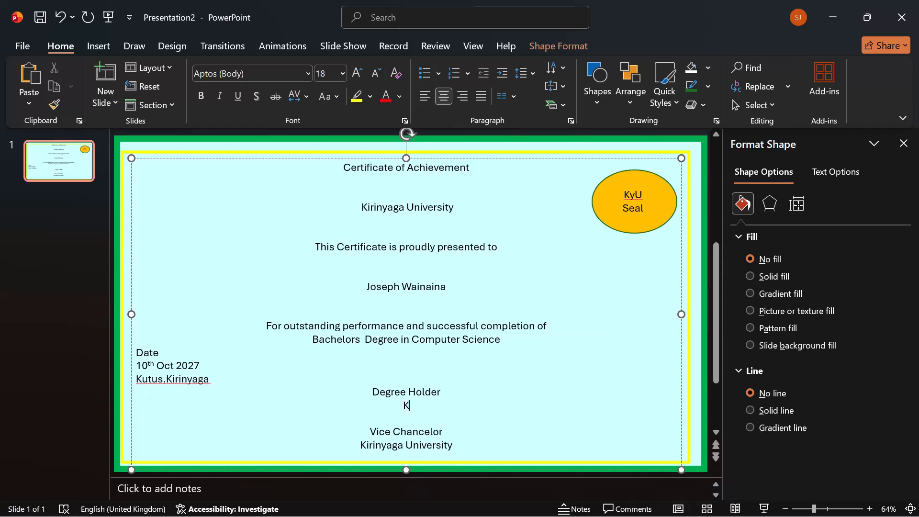
pyautogui.press('y')
pyautogui.hotkey('shift', 'u')
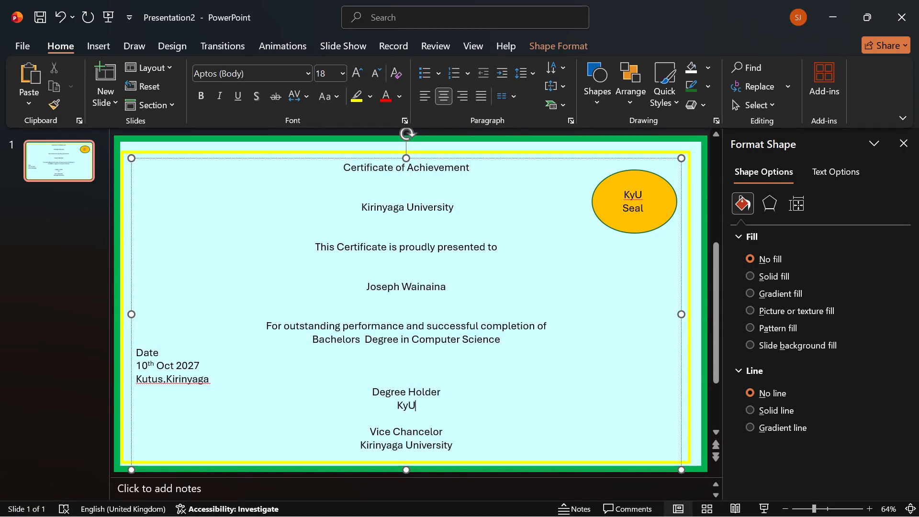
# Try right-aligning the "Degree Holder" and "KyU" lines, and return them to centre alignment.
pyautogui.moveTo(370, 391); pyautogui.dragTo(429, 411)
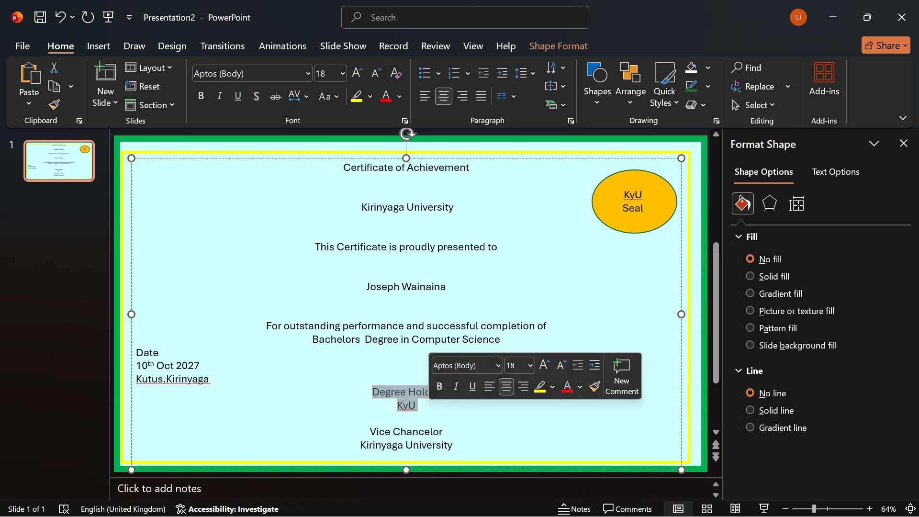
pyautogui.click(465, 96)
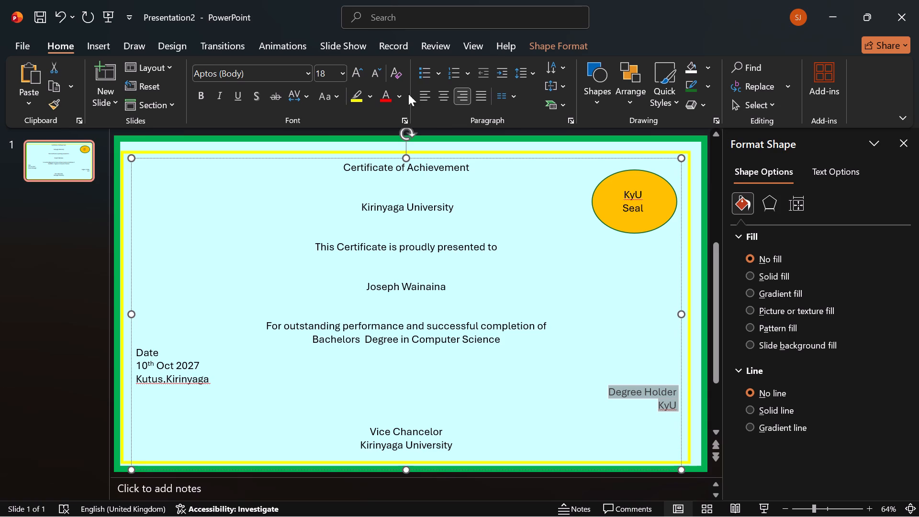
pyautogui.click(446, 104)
# Indent the centred "Degree Holder" and "KyU" lines repeatedly to shift them as far right as the indent levels allow.
pyautogui.press('Tab')
pyautogui.press('Tab')
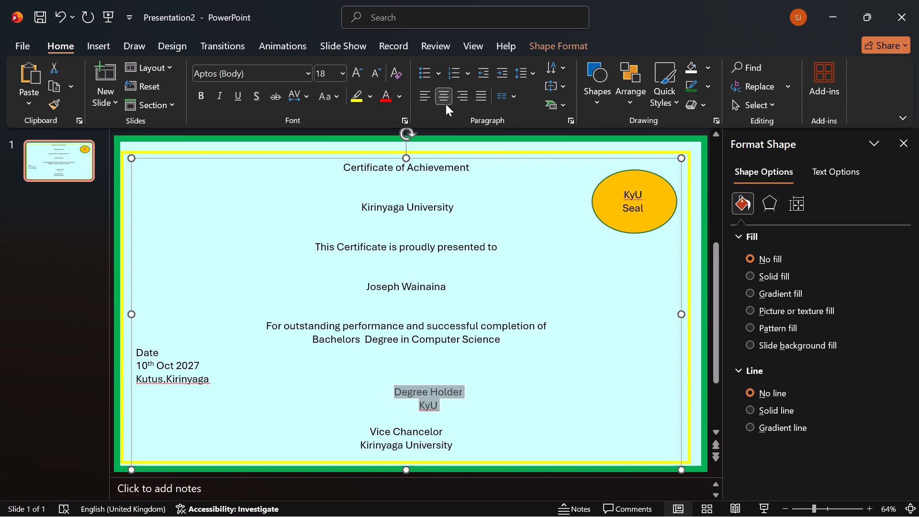
pyautogui.press('Tab')
pyautogui.press('Tab')
pyautogui.press('Tab')
pyautogui.press('Tab')
pyautogui.press('Tab')
pyautogui.press('Tab')
pyautogui.press('Tab')
pyautogui.press('Tab')
pyautogui.press('Tab')
pyautogui.press('Tab')
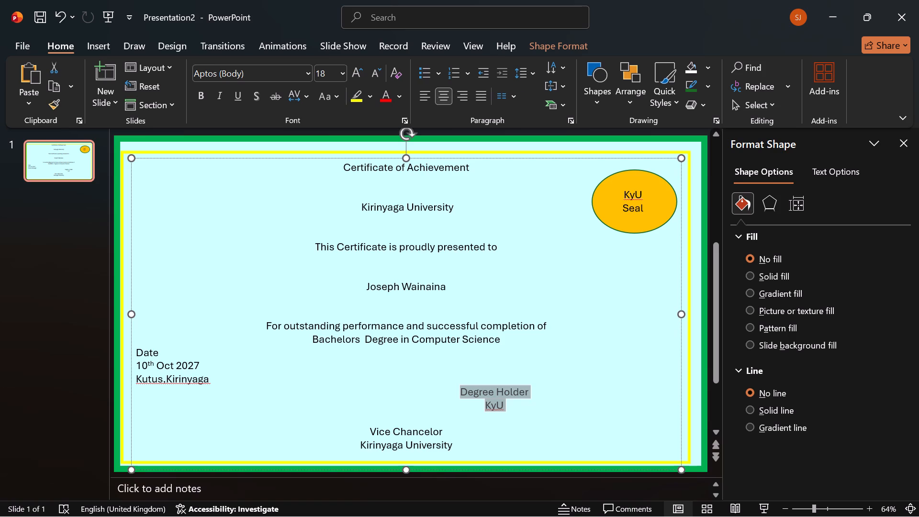
pyautogui.press('Tab')
pyautogui.click(538, 405)
pyautogui.moveTo(459, 391); pyautogui.dragTo(502, 415)
pyautogui.press('Tab')
pyautogui.press('Tab')
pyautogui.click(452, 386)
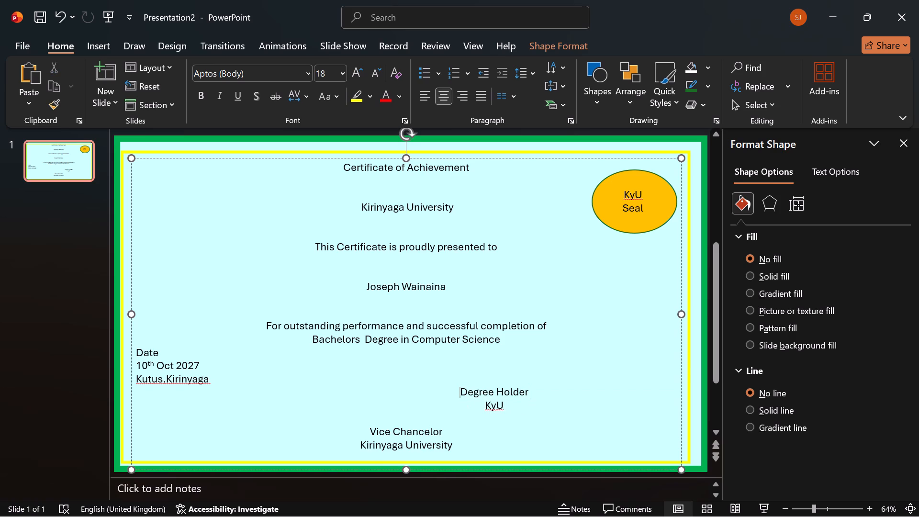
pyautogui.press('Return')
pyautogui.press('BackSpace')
# Right-align the "Degree Holder" and "KyU" lines within the certificate text box.
pyautogui.moveTo(459, 396); pyautogui.dragTo(454, 389)
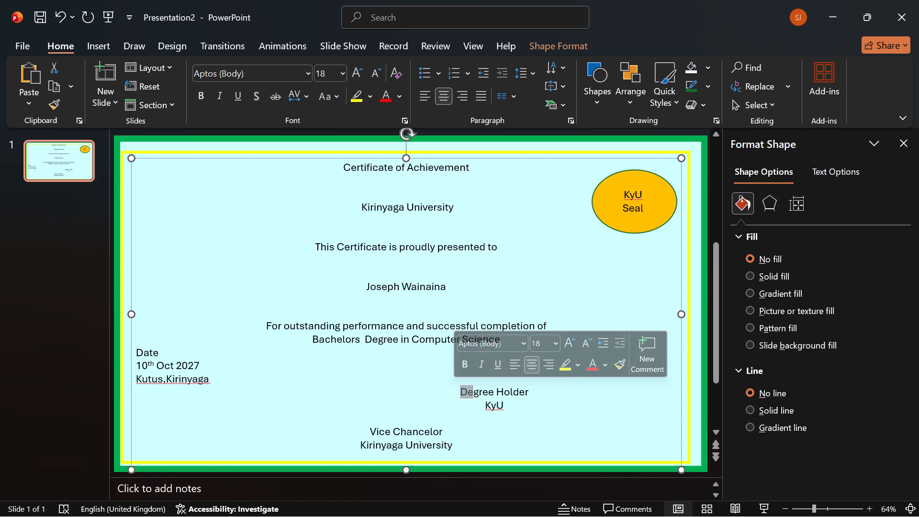
pyautogui.click(518, 407)
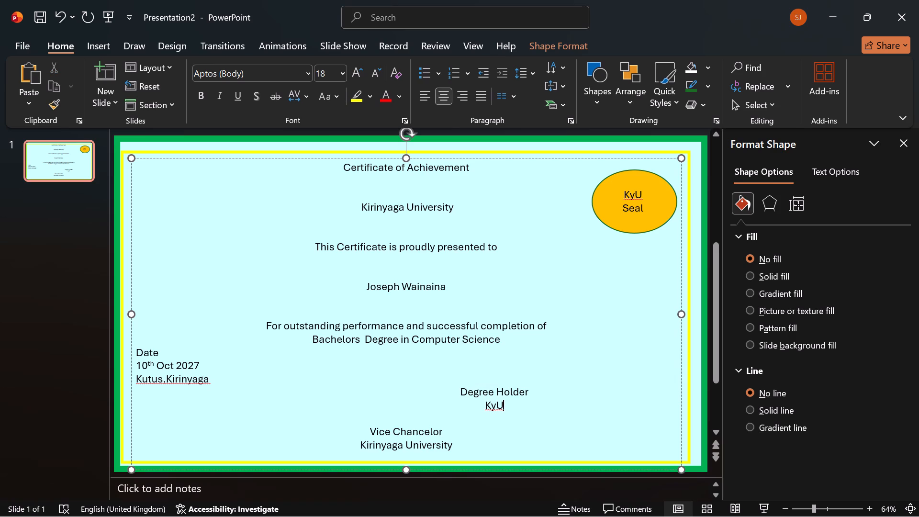
pyautogui.moveTo(460, 393); pyautogui.dragTo(499, 409)
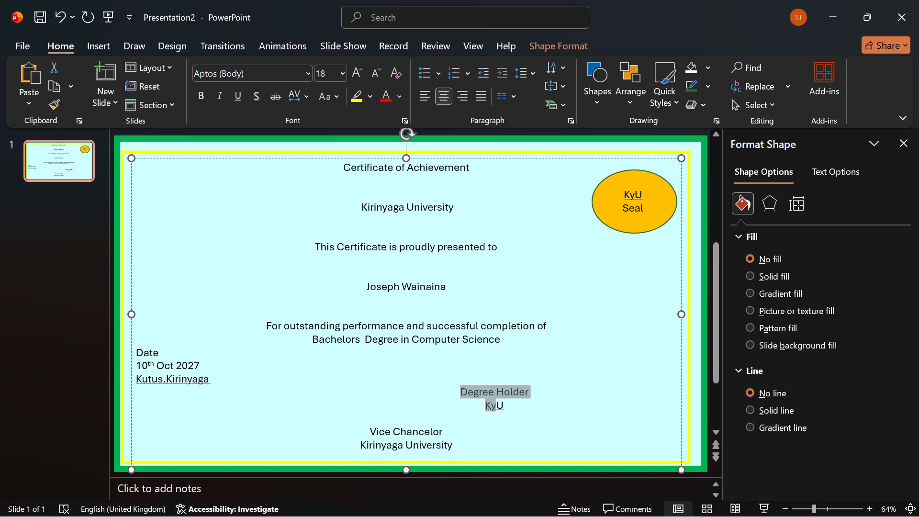
pyautogui.moveTo(499, 409); pyautogui.dragTo(507, 410)
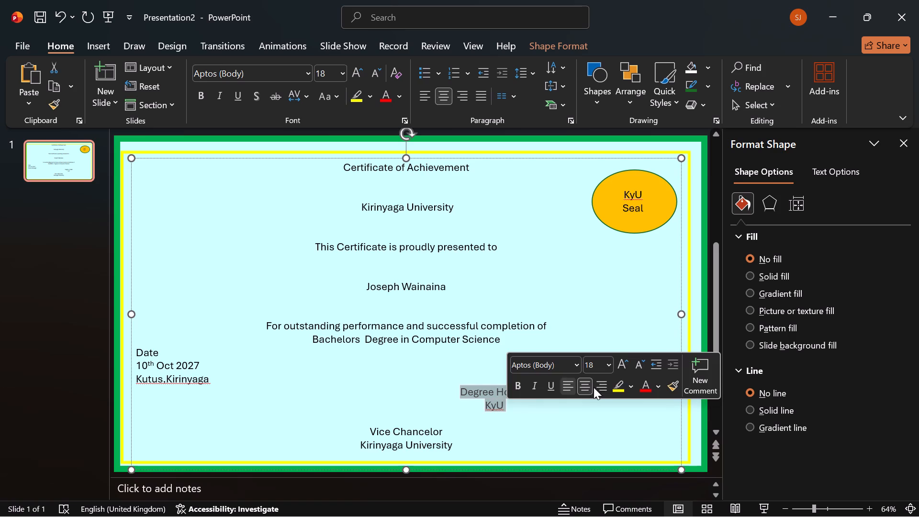
pyautogui.click(603, 389)
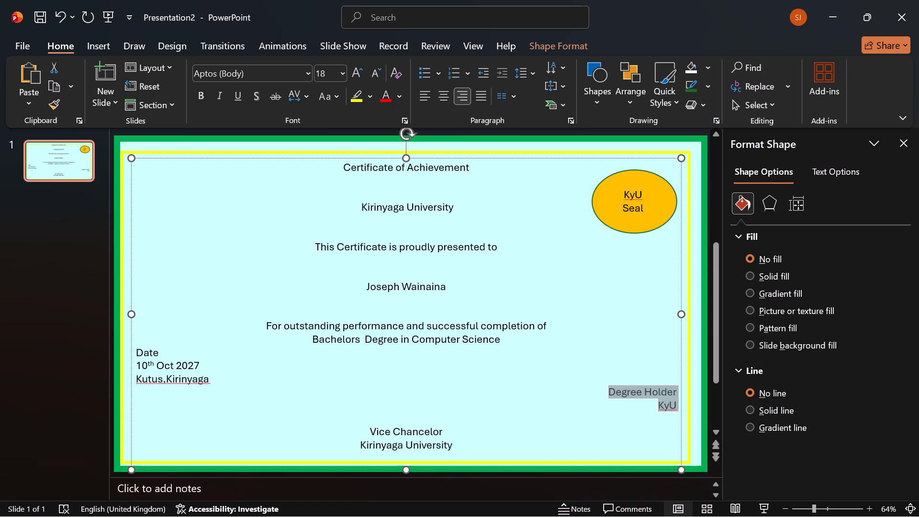
pyautogui.hotkey('ctrl', 'Tab')
pyautogui.hotkey('ctrl', 'z')
pyautogui.click(604, 391)
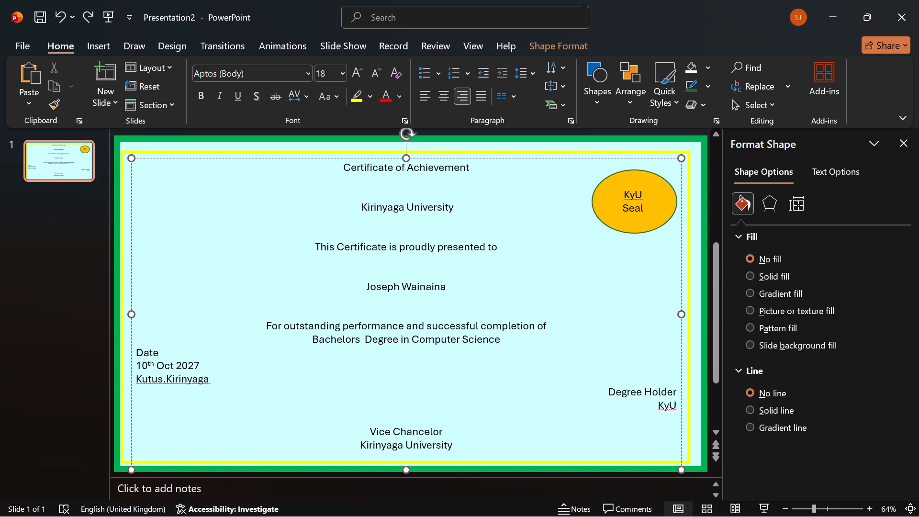
pyautogui.click(628, 370)
# Move the yellow-bordered rectangle up slightly so its top edge sits close to the green border.
pyautogui.click(428, 153)
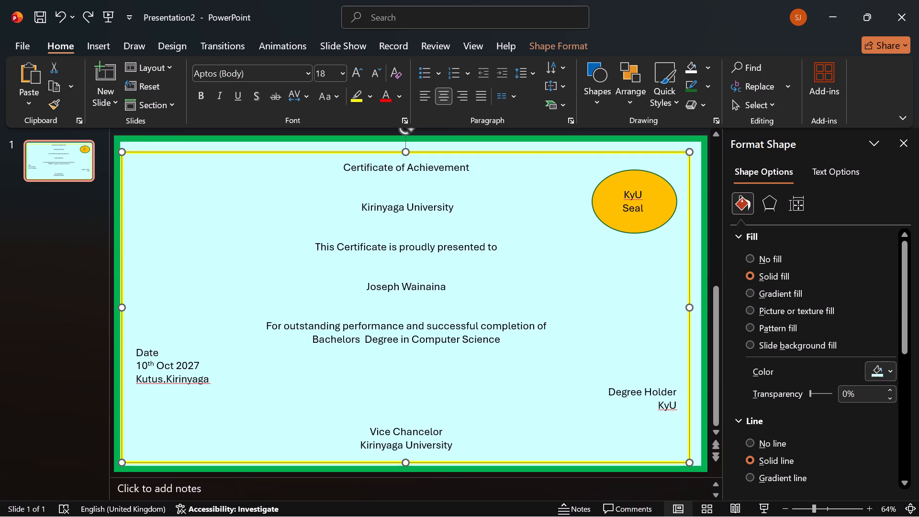
pyautogui.moveTo(427, 153); pyautogui.dragTo(429, 146)
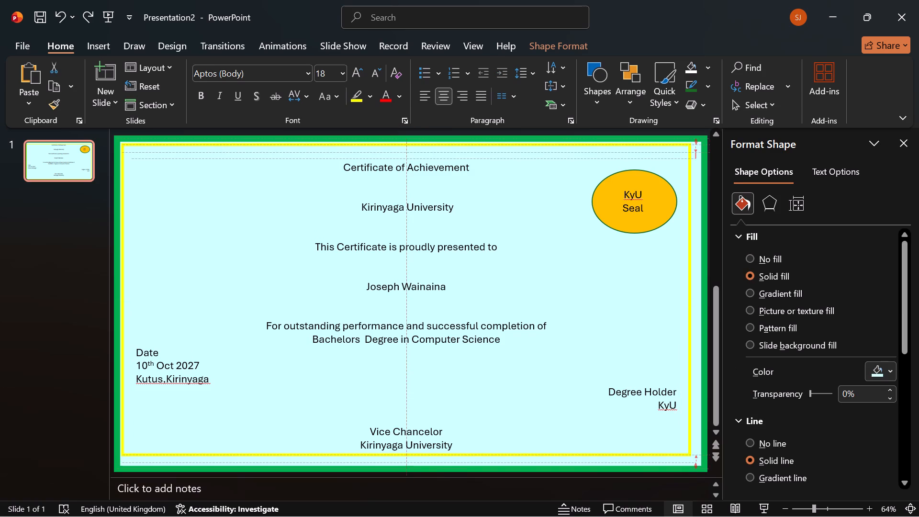
pyautogui.moveTo(429, 146); pyautogui.dragTo(428, 147)
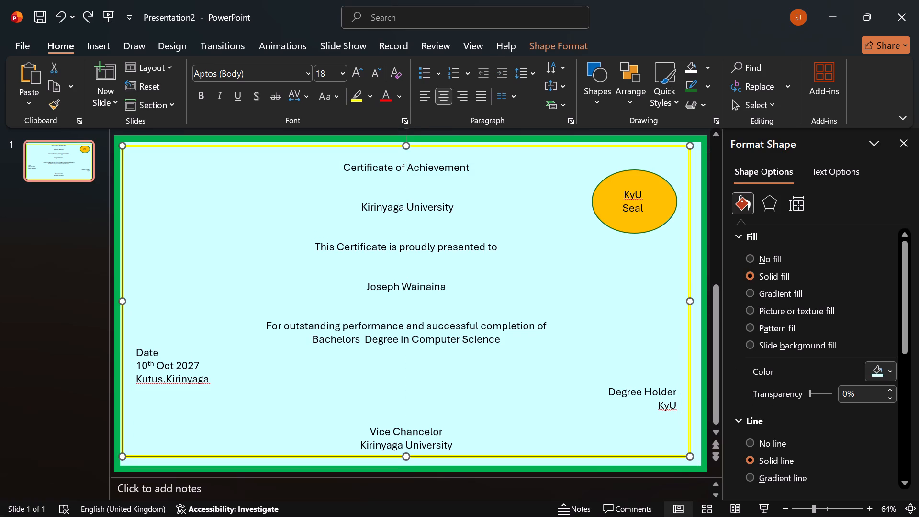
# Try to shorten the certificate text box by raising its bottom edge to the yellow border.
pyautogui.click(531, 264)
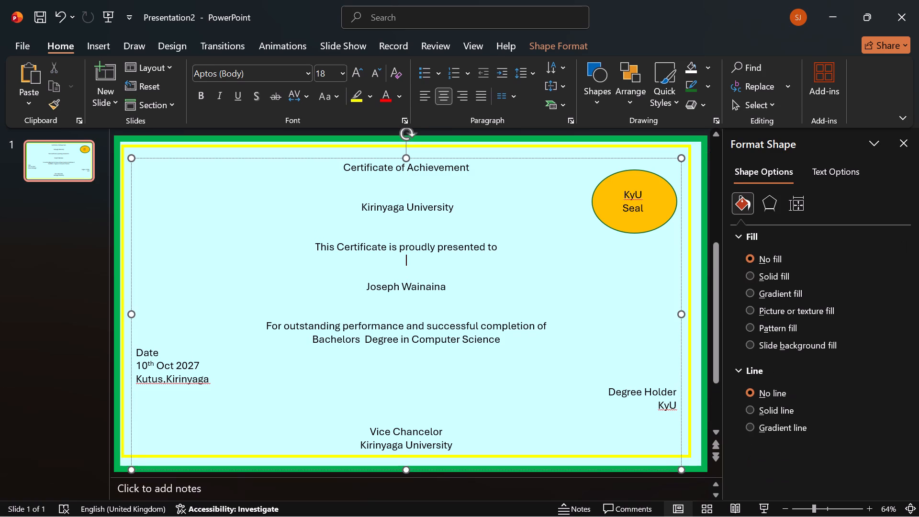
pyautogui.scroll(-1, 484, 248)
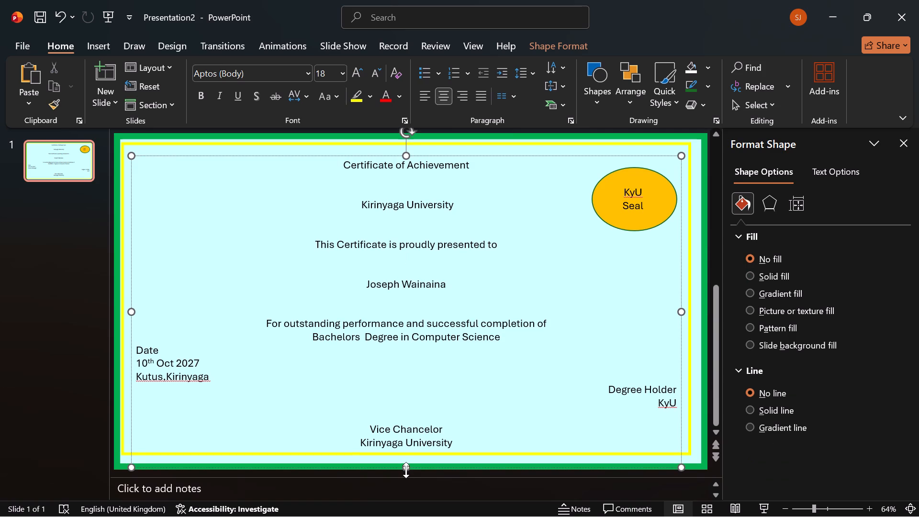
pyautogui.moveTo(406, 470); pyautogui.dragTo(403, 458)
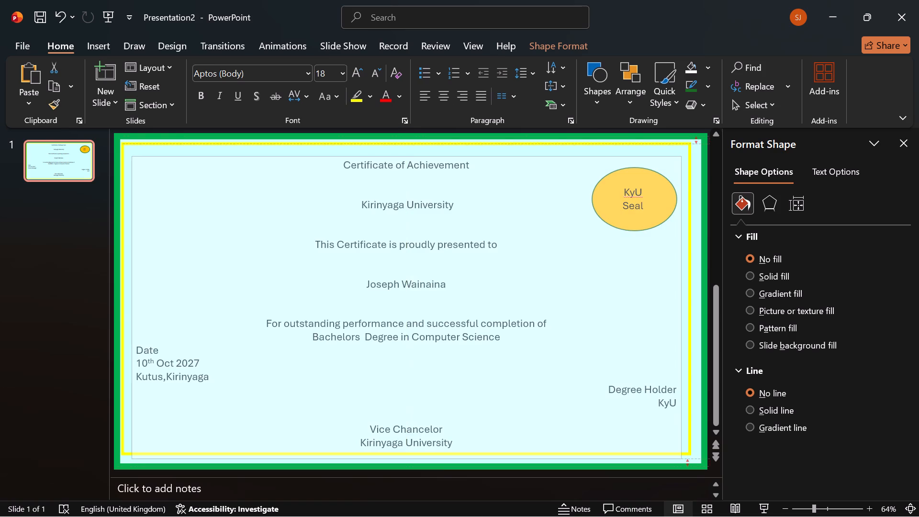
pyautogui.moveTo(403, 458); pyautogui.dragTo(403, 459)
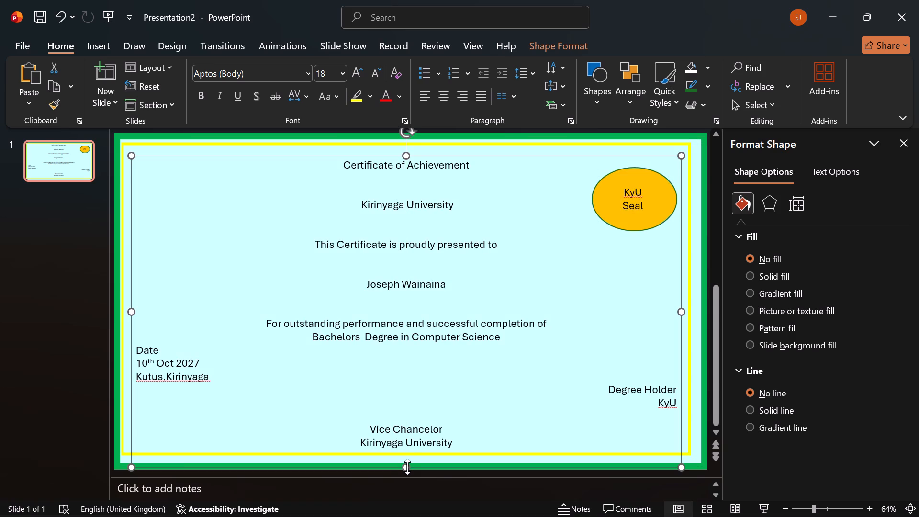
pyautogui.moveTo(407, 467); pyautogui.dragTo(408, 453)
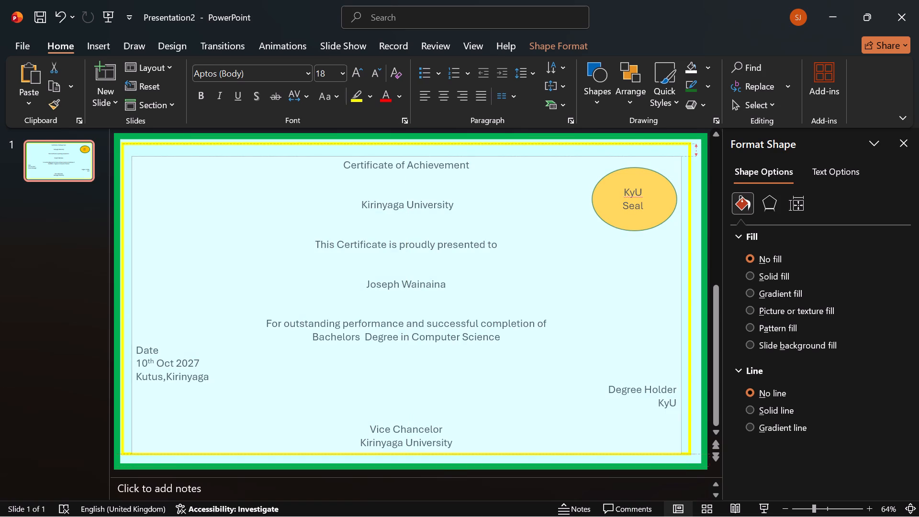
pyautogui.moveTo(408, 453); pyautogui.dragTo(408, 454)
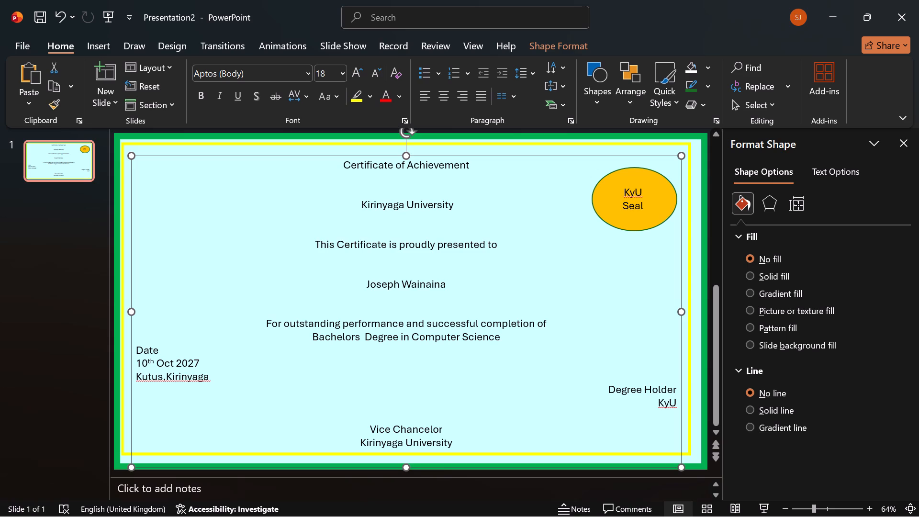
# Ignore all spelling flags for "KyU" in the seal and for "Kutus,Kirinyaga" under the date.
pyautogui.click(634, 198)
pyautogui.rightClick(634, 198)
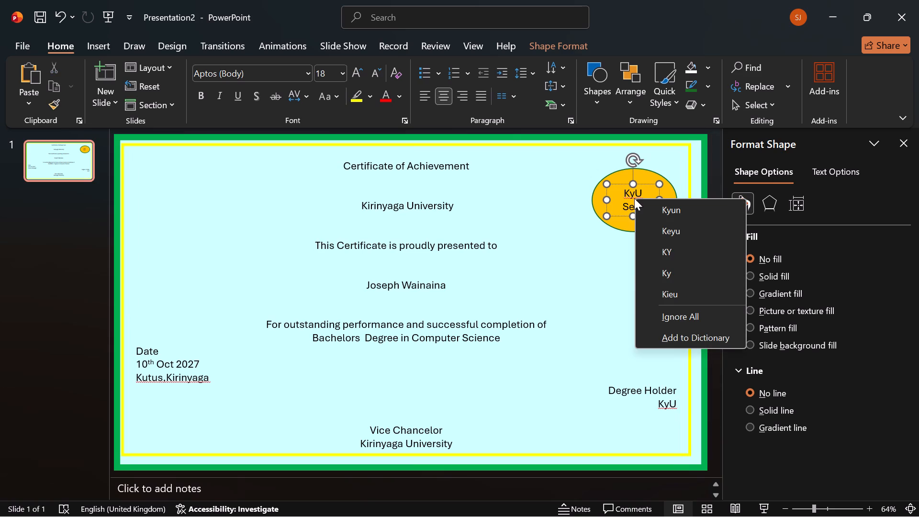
pyautogui.click(697, 318)
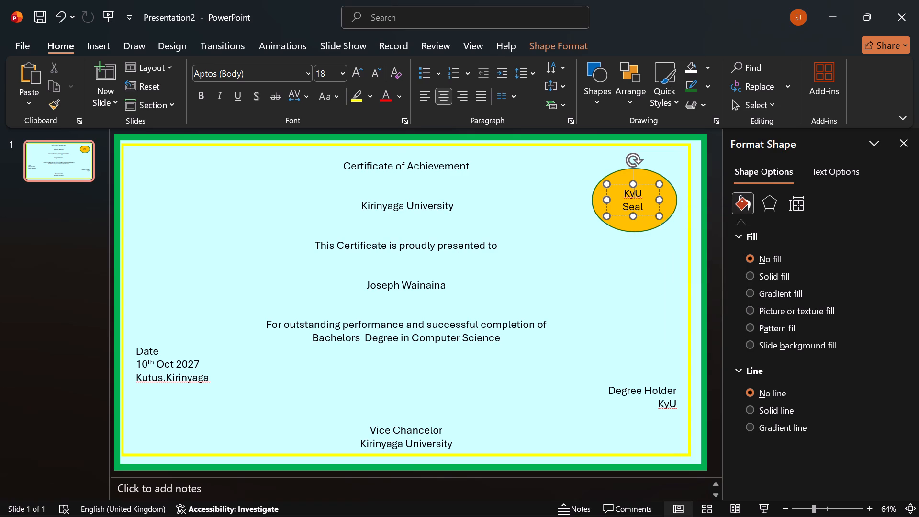
pyautogui.rightClick(178, 378)
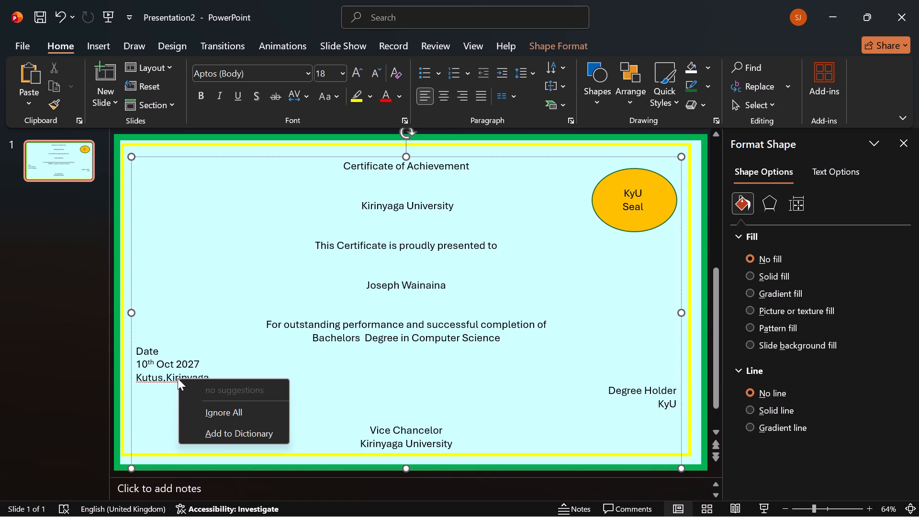
pyautogui.click(225, 406)
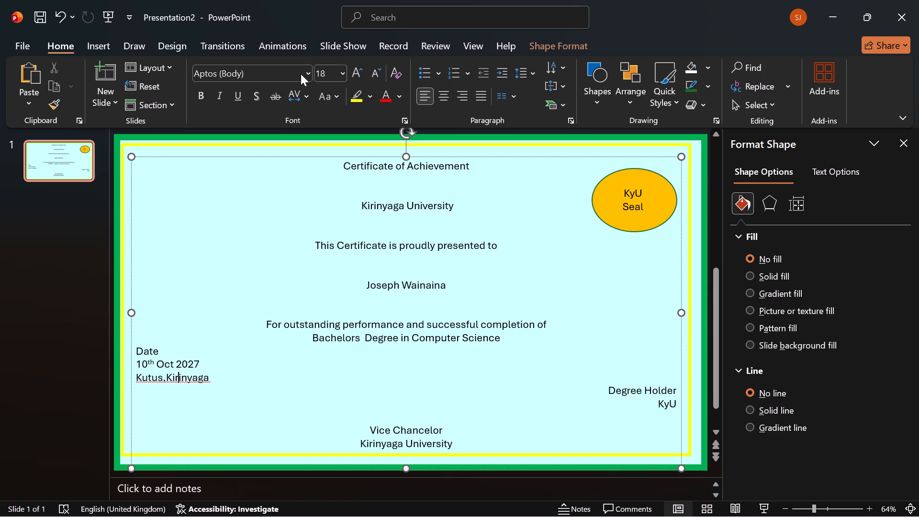
pyautogui.rightClick(176, 383)
pyautogui.click(164, 378)
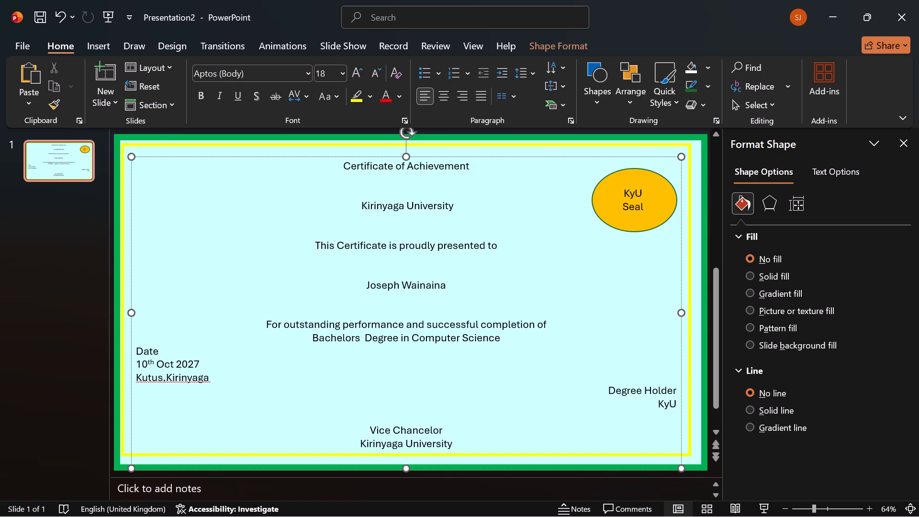
pyautogui.rightClick(164, 378)
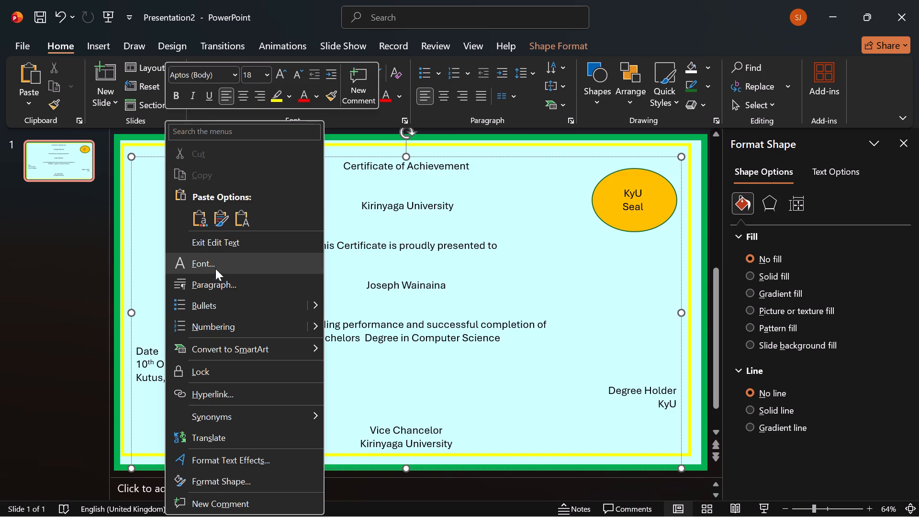
pyautogui.moveTo(461, 444); pyautogui.dragTo(258, 402)
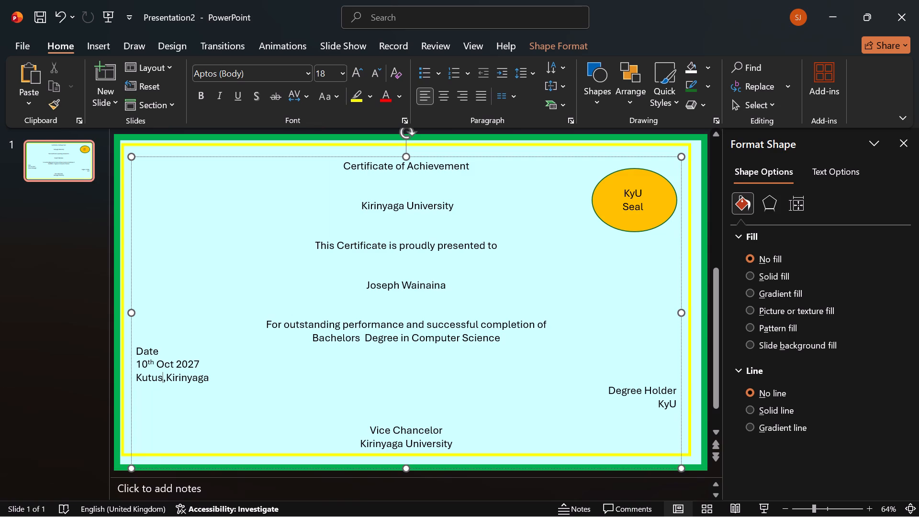
pyautogui.click(447, 382)
# Draw a horizontal straight line about 15.9 cm long beneath the recipient's name, above "For outstanding performance".
pyautogui.click(92, 47)
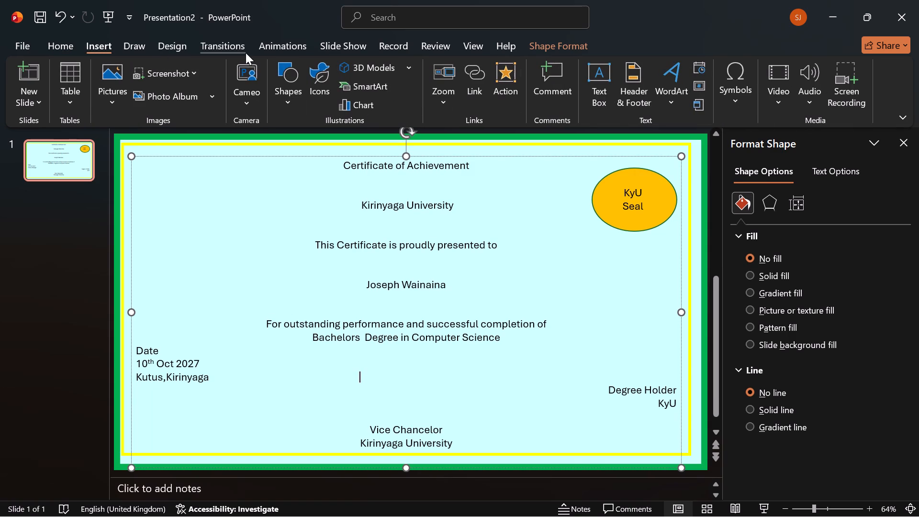
pyautogui.click(285, 101)
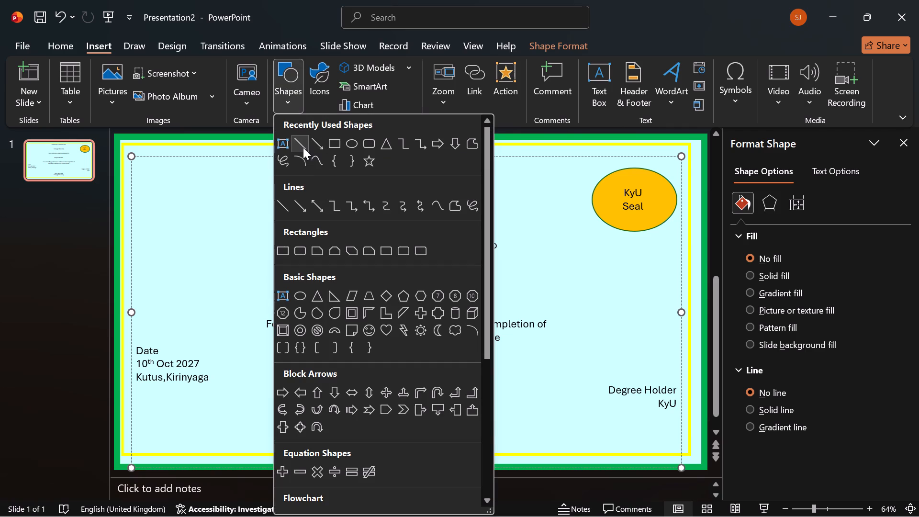
pyautogui.click(303, 147)
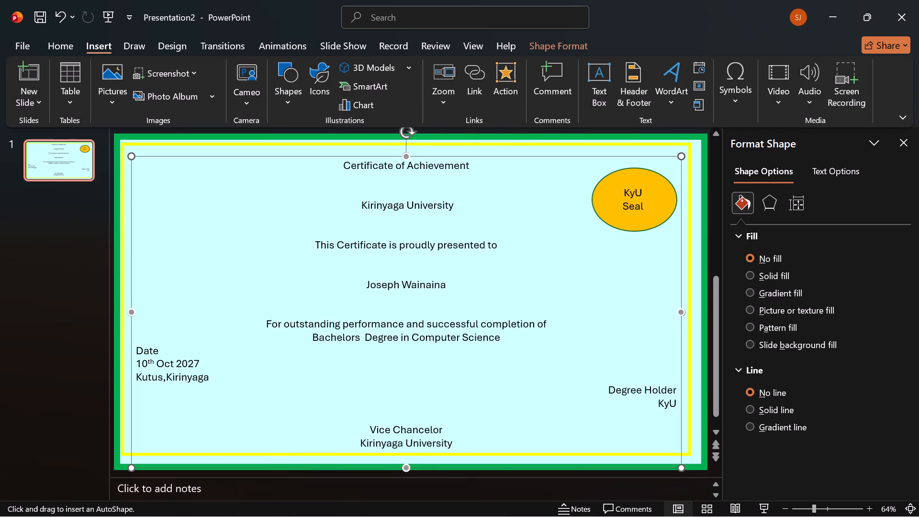
pyautogui.moveTo(269, 300); pyautogui.dragTo(337, 307)
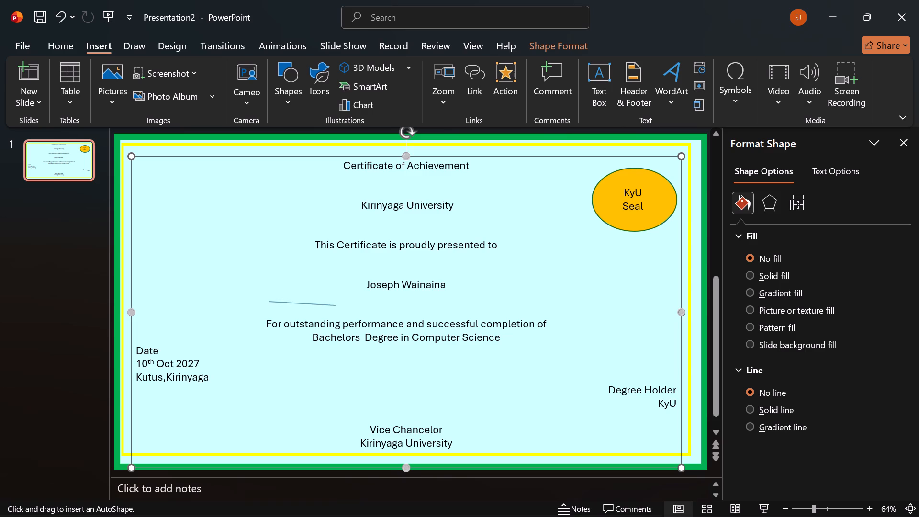
pyautogui.moveTo(337, 307); pyautogui.dragTo(520, 305)
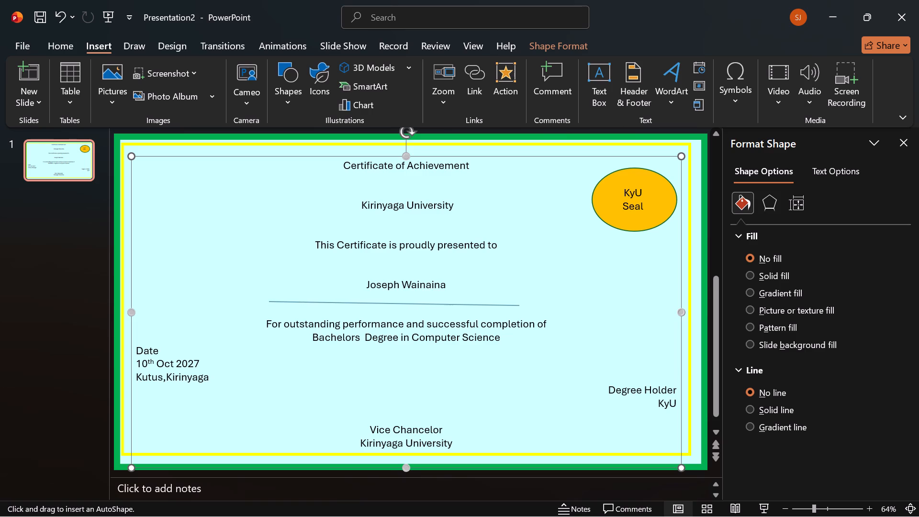
pyautogui.moveTo(520, 305); pyautogui.dragTo(544, 303)
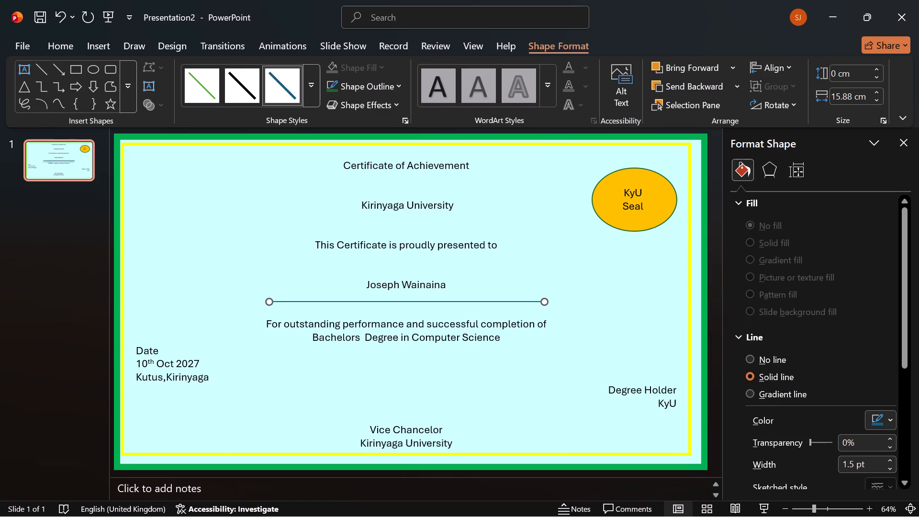
# Set the outline of the line under the recipient's name to the light green theme colour.
pyautogui.click(394, 87)
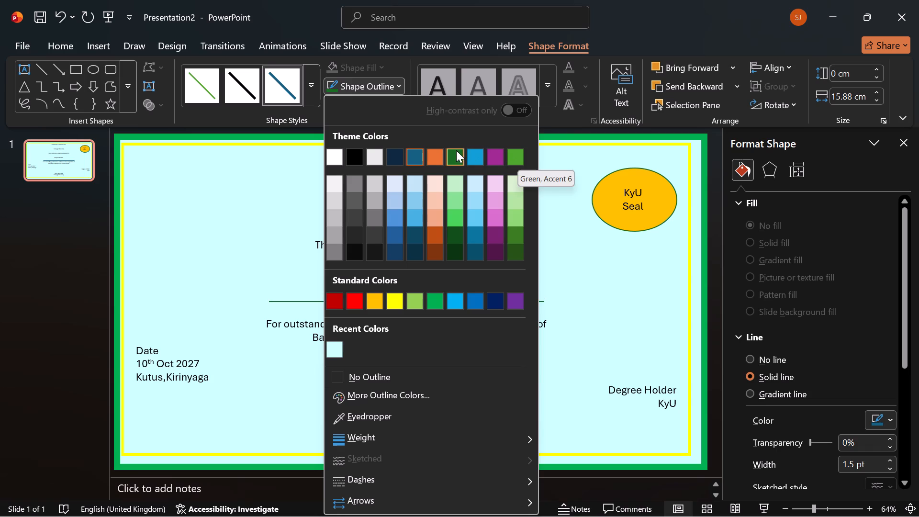
pyautogui.click(510, 156)
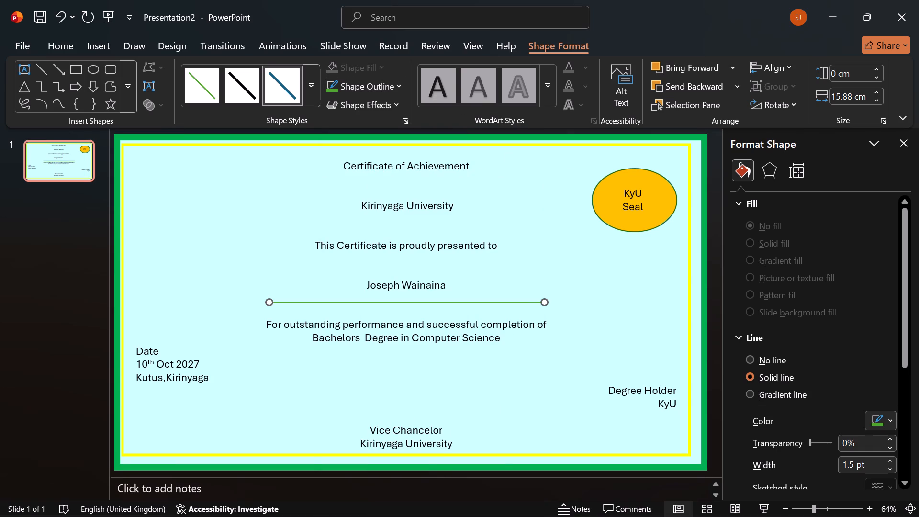
pyautogui.click(396, 105)
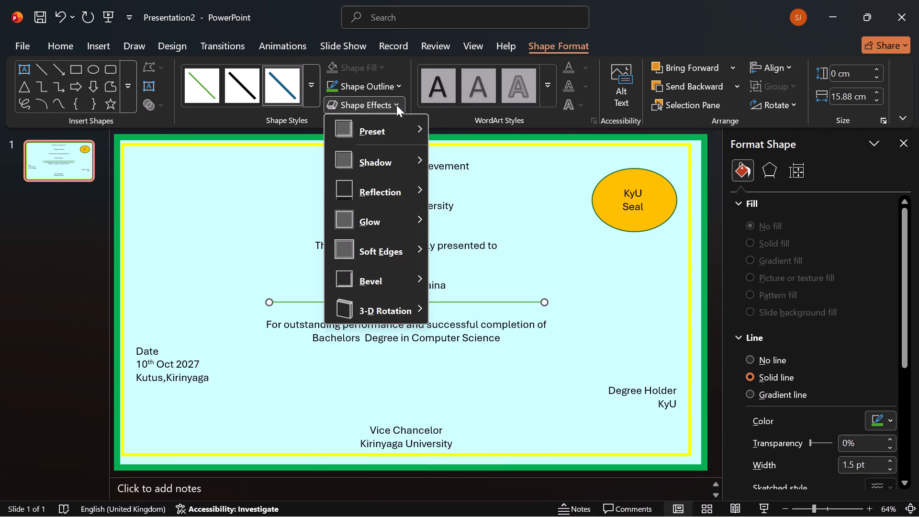
pyautogui.click(396, 105)
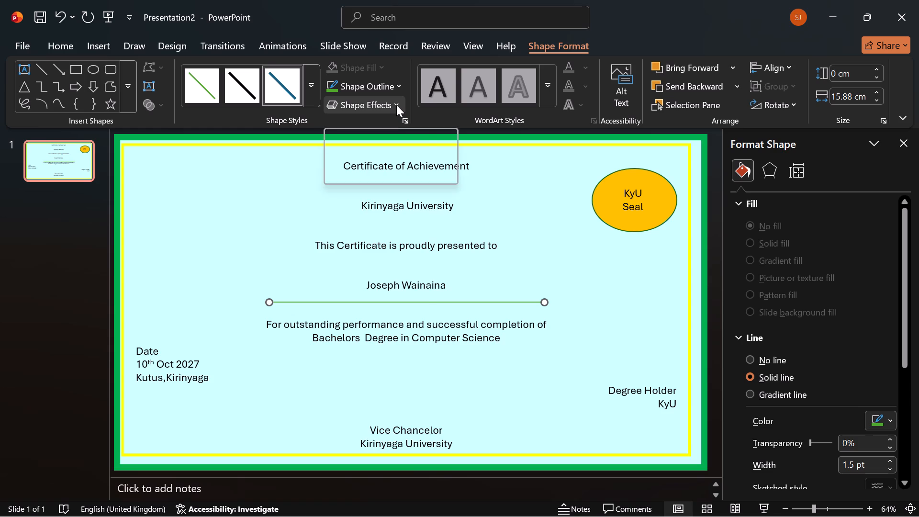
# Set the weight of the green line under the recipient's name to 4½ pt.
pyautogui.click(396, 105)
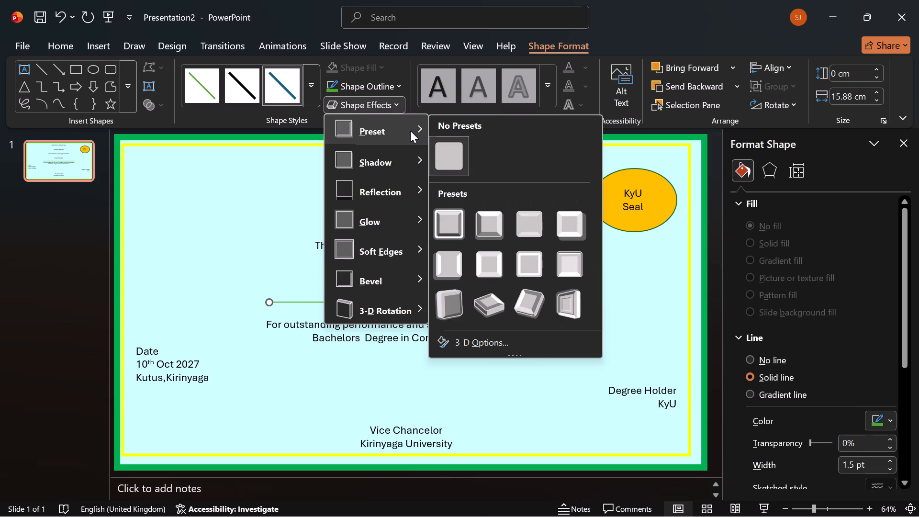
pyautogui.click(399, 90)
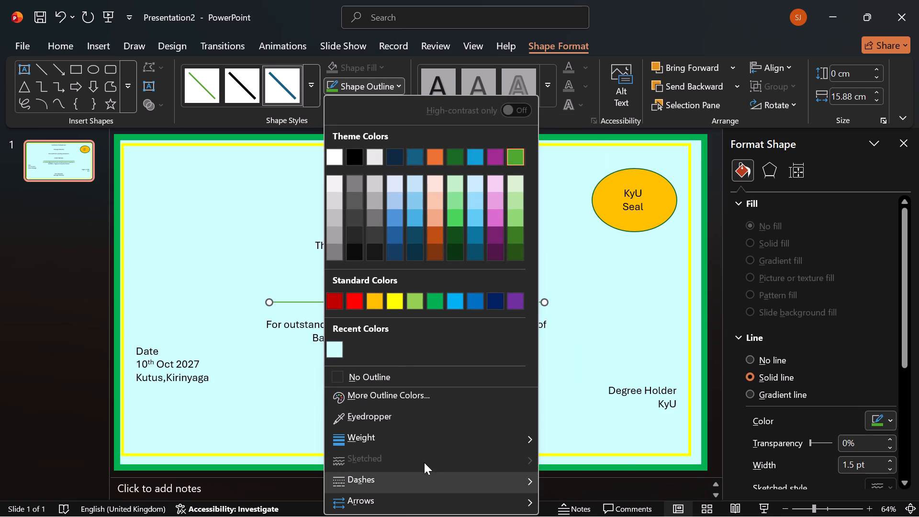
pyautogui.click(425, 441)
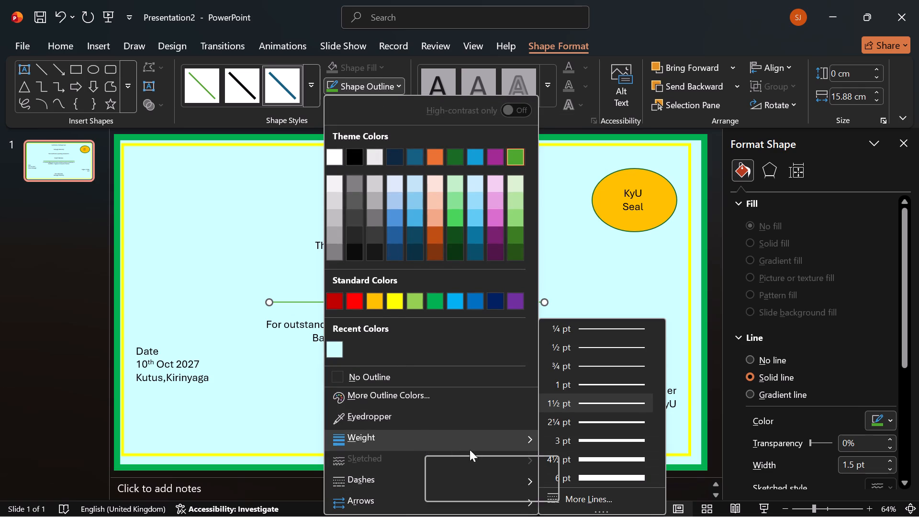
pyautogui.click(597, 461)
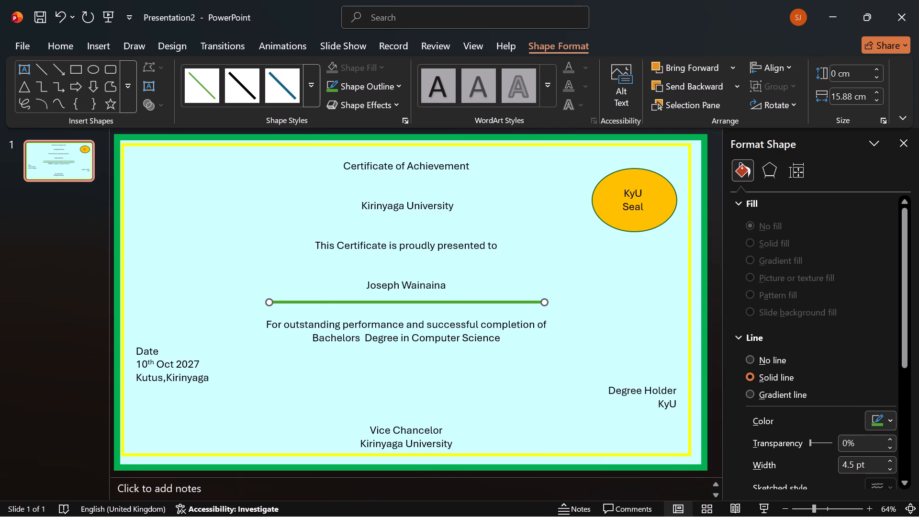
# Set the weight of the green line under the recipient's name to 2¼ pt.
pyautogui.rightClick(492, 305)
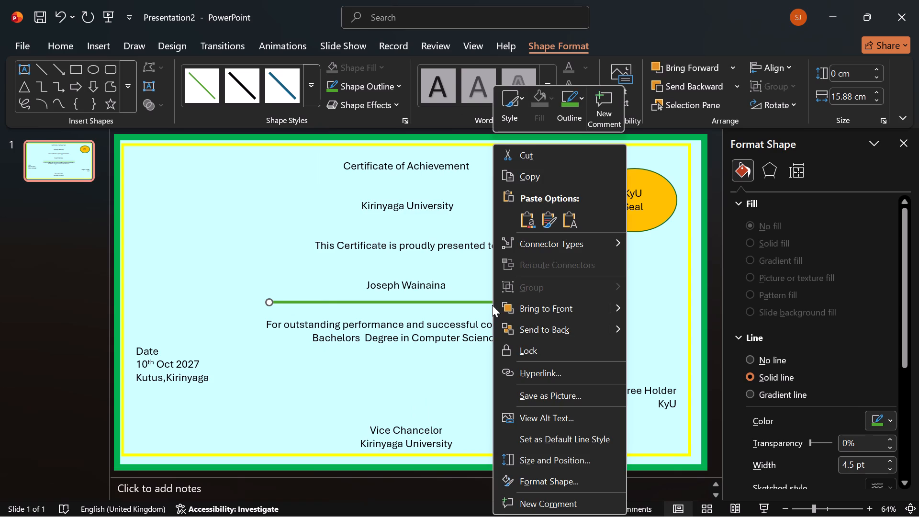
pyautogui.click(456, 300)
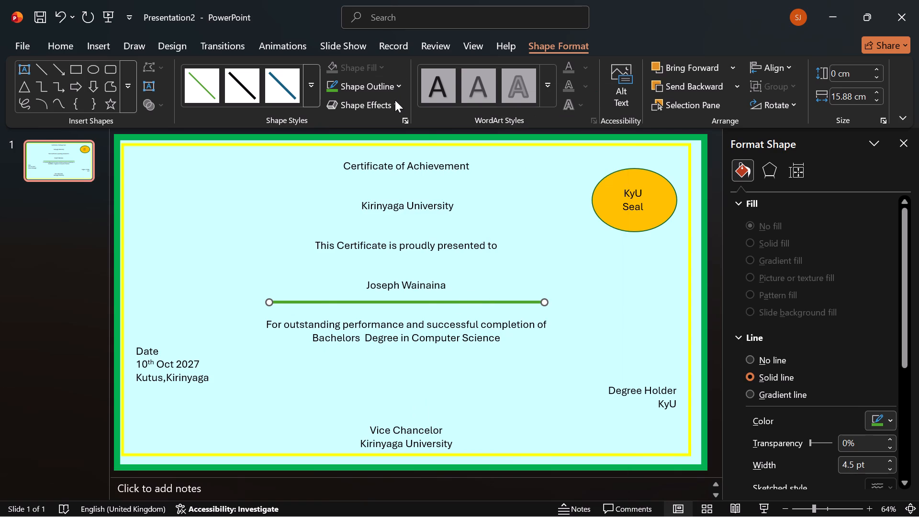
pyautogui.click(395, 104)
pyautogui.click(393, 84)
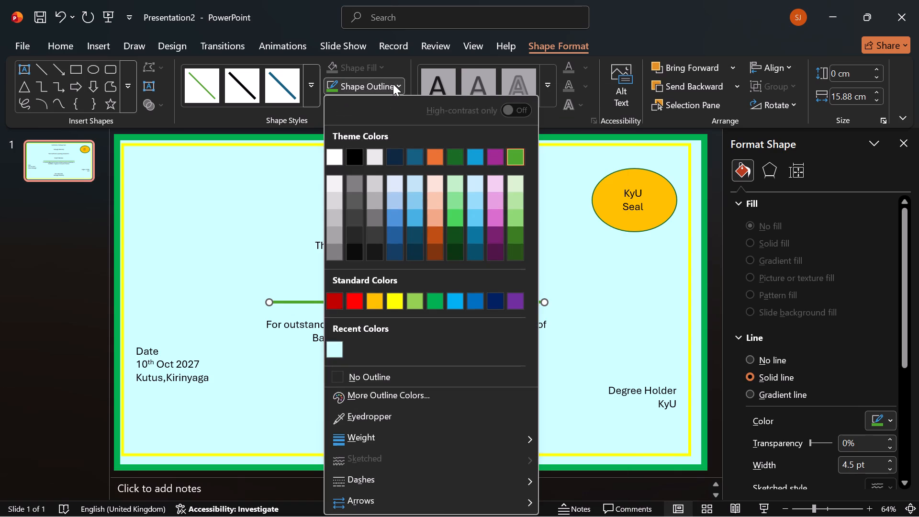
pyautogui.click(419, 439)
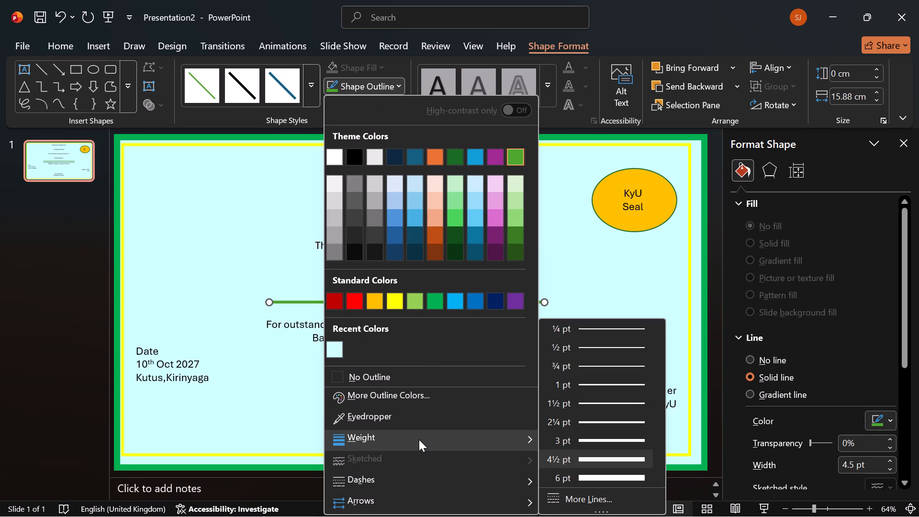
pyautogui.click(580, 427)
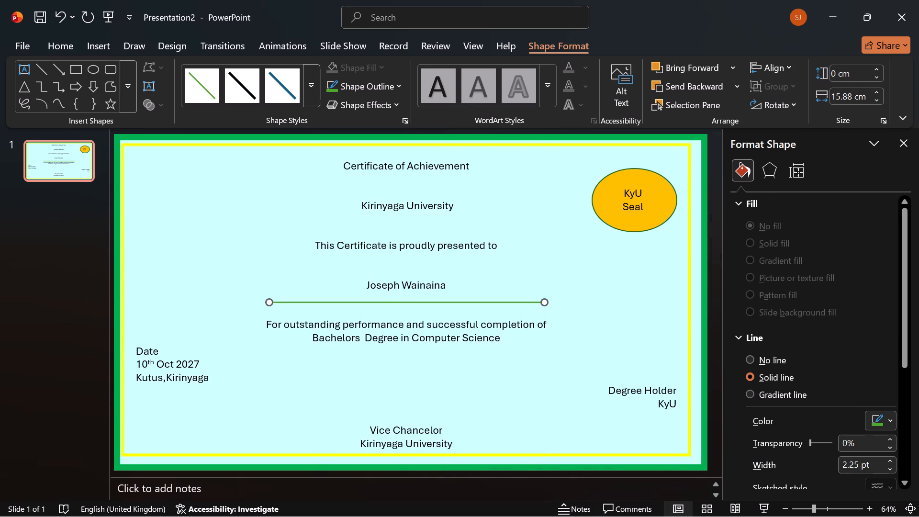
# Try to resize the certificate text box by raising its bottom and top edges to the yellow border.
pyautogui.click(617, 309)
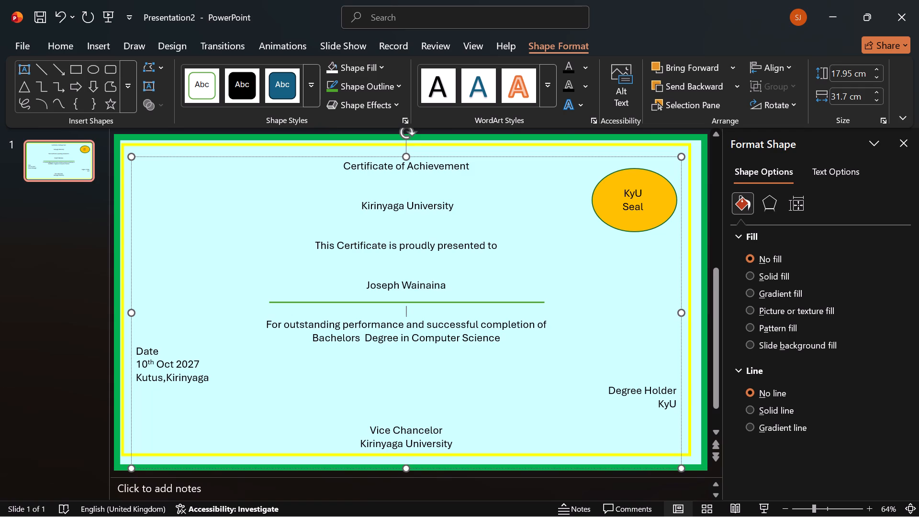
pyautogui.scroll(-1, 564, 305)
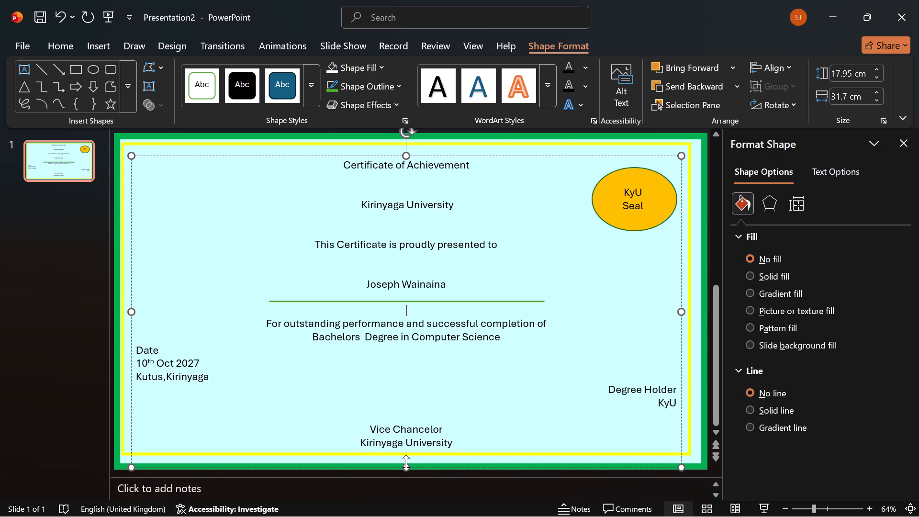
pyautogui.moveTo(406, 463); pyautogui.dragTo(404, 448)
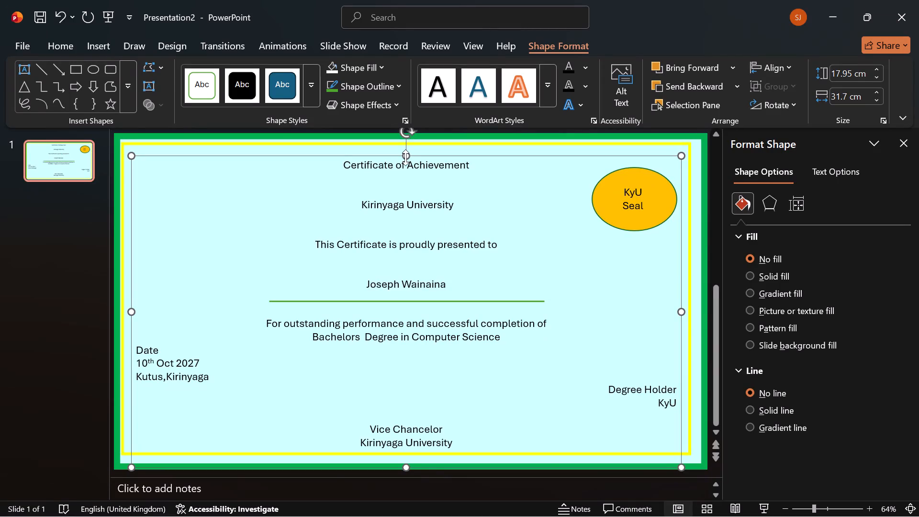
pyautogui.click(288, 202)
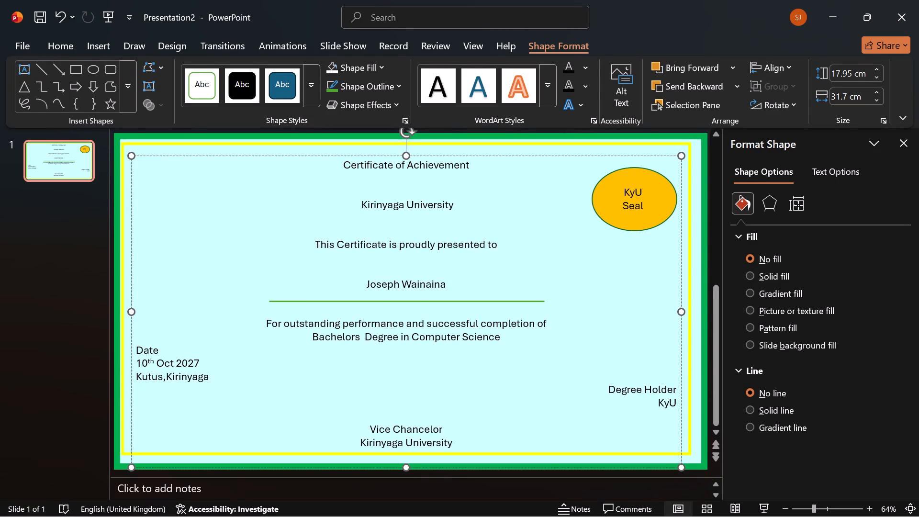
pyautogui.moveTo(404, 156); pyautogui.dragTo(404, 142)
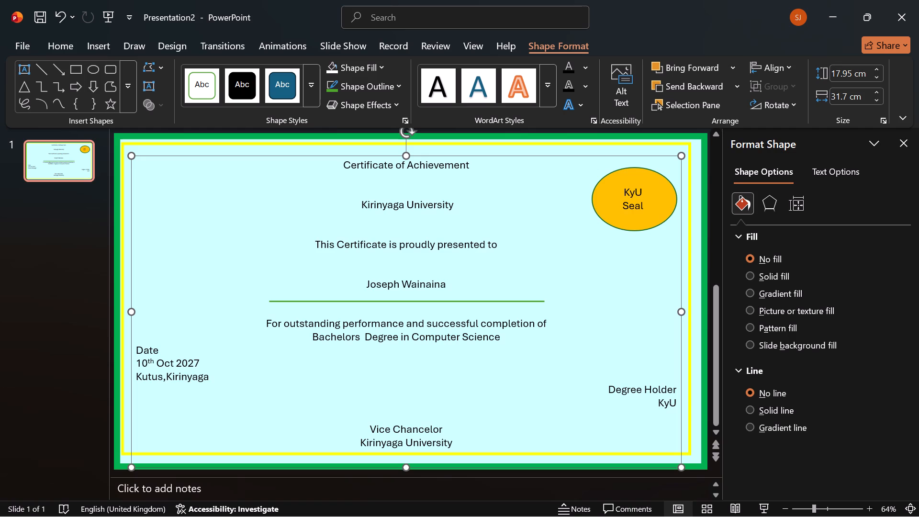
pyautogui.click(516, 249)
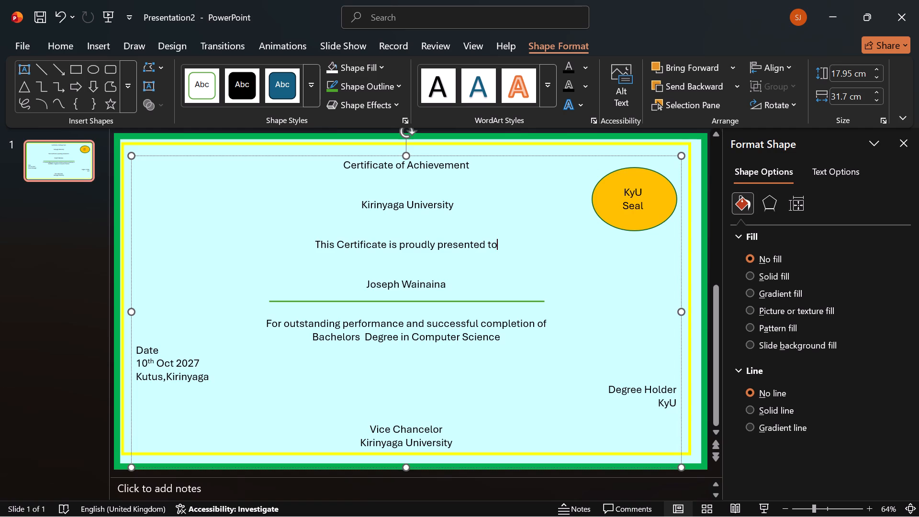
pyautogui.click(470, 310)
# Insert tab spacing before "KyU" on the line beneath "Degree Holder".
pyautogui.click(568, 406)
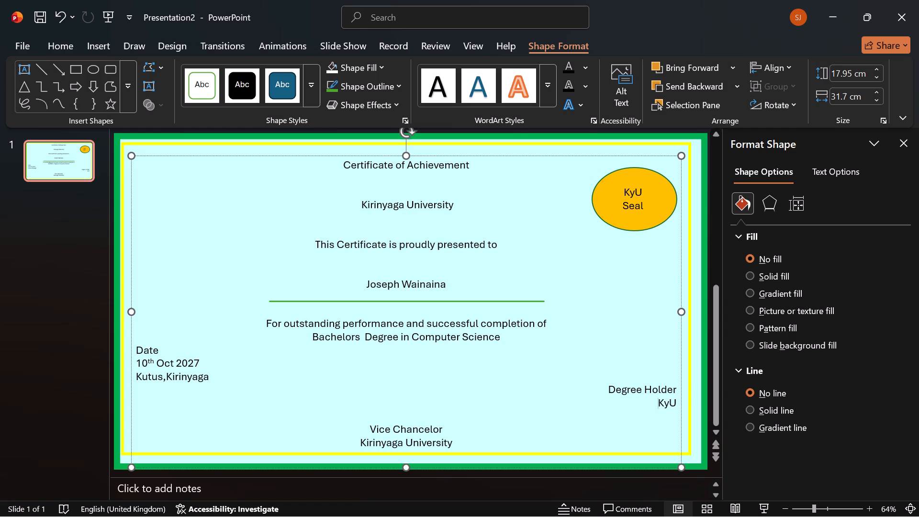
pyautogui.moveTo(676, 402); pyautogui.dragTo(652, 401)
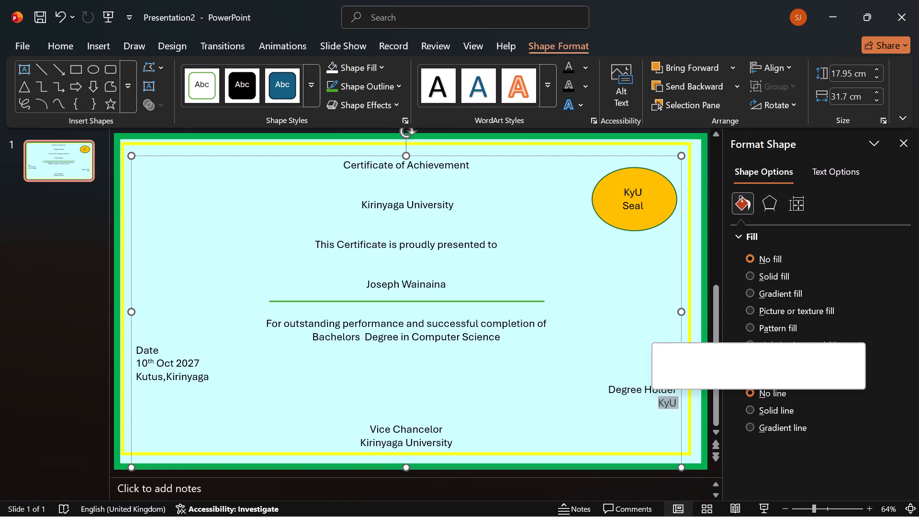
pyautogui.press('Left')
pyautogui.press('Tab')
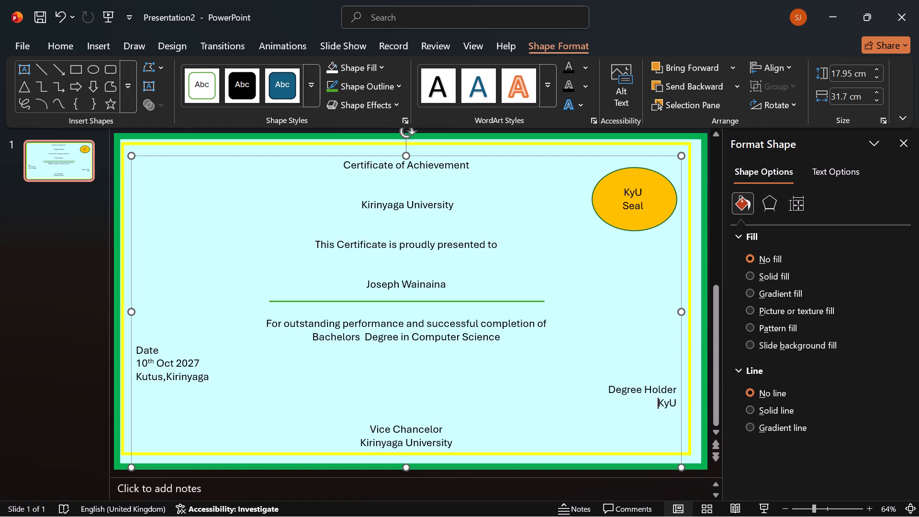
pyautogui.press('Left')
pyautogui.moveTo(657, 406); pyautogui.dragTo(678, 405)
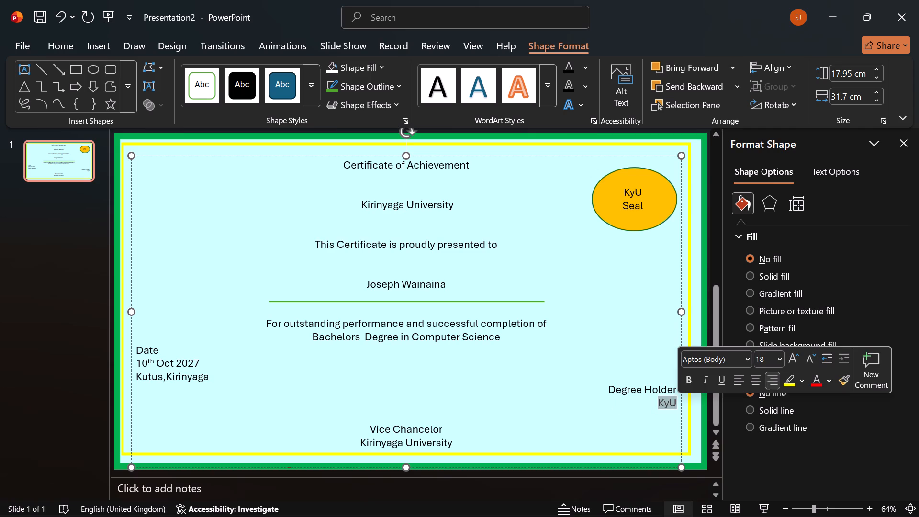
pyautogui.press('Left')
pyautogui.press('Tab')
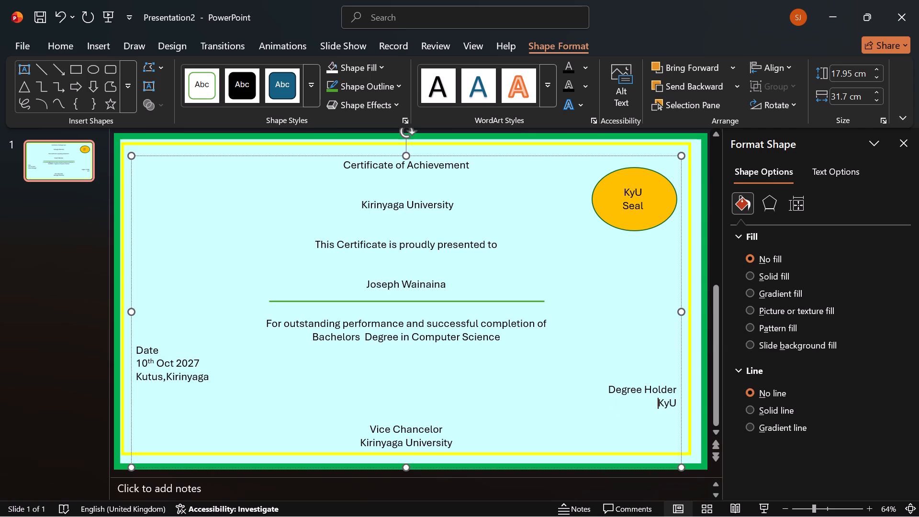
pyautogui.press('Tab')
pyautogui.press('Left')
pyautogui.press('Tab')
pyautogui.press('Tab')
pyautogui.press('Tab')
pyautogui.press('Tab')
pyautogui.press('Left')
pyautogui.press('Right')
pyautogui.press('Right')
pyautogui.press('Right')
pyautogui.press('Right')
pyautogui.press('Right')
pyautogui.press('Right')
pyautogui.press('Left')
pyautogui.press('Left')
pyautogui.press('Left')
pyautogui.press('Left')
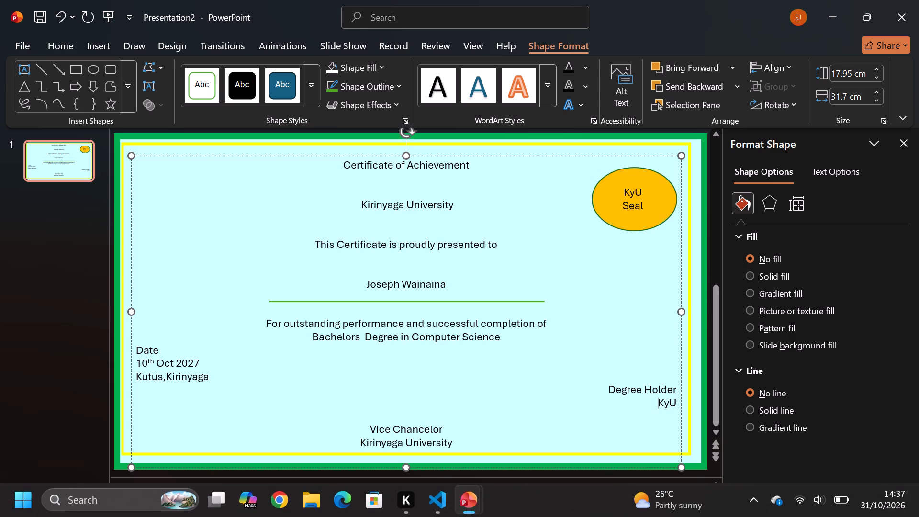
# Switch to Visual Studio Code, save the changes in shop.css and scroll to the end of the file.
pyautogui.click(443, 515)
pyautogui.scroll(-5, 450, 350)
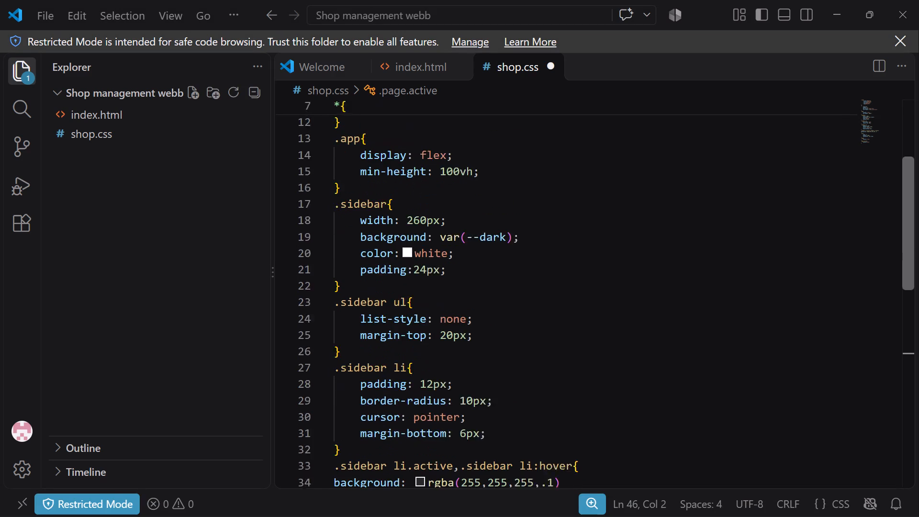
pyautogui.hotkey('ctrl', 's')
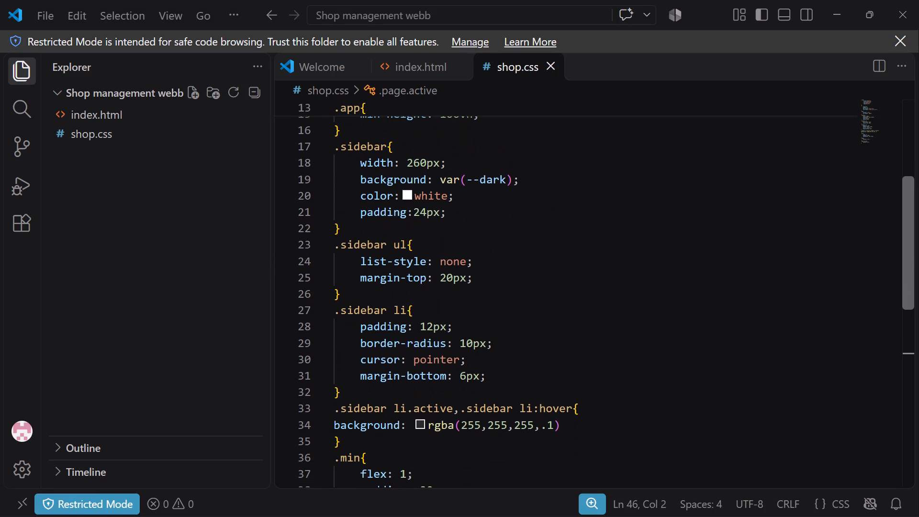
pyautogui.scroll(-5, 496, 291)
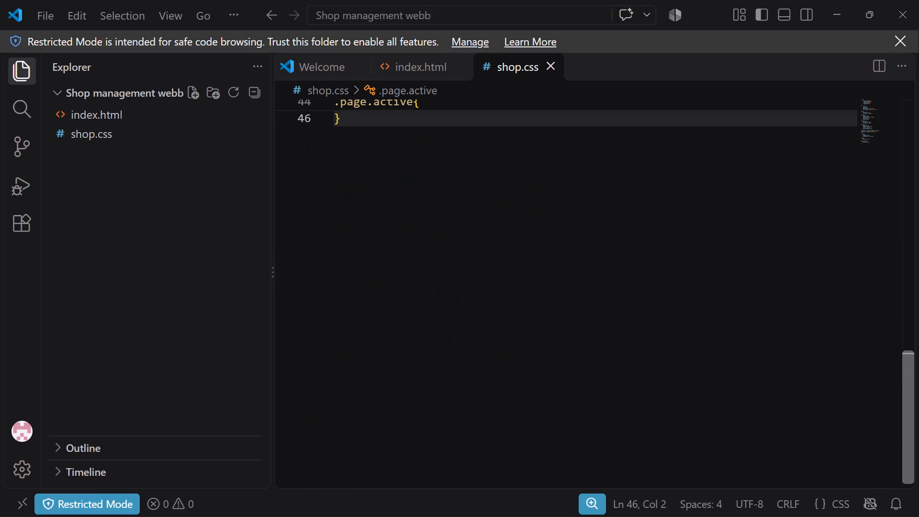
pyautogui.scroll(-3, 496, 291)
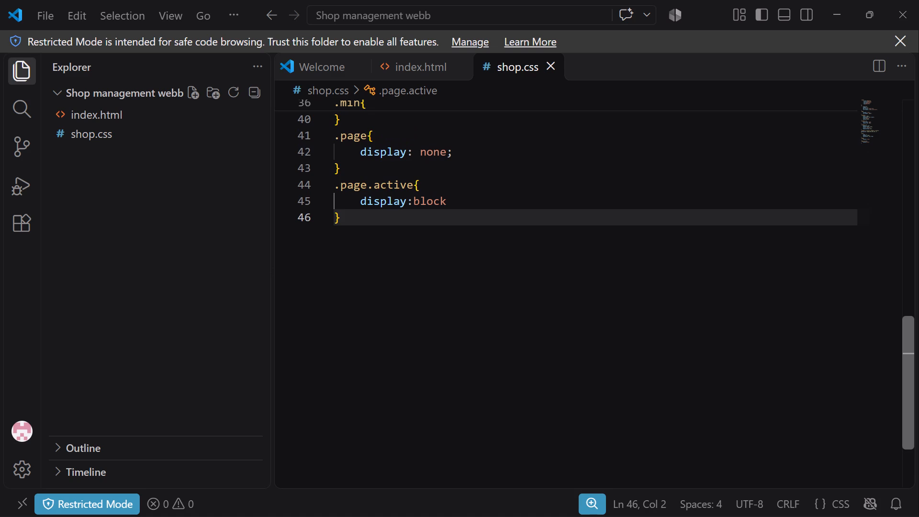
# Switch to PowerPoint and format the title "Certificate of Achievement" with font size 36 and the standard green colour.
pyautogui.click(435, 501)
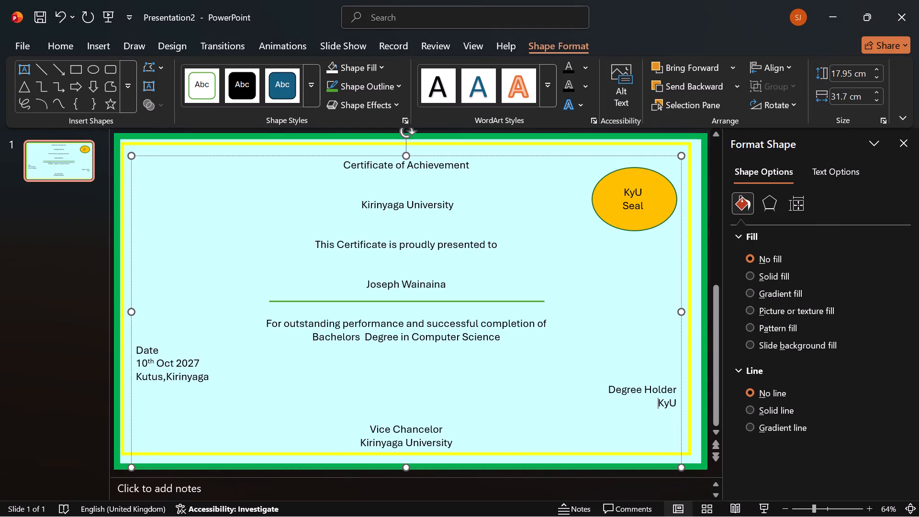
pyautogui.click(343, 162)
pyautogui.moveTo(343, 162); pyautogui.dragTo(467, 169)
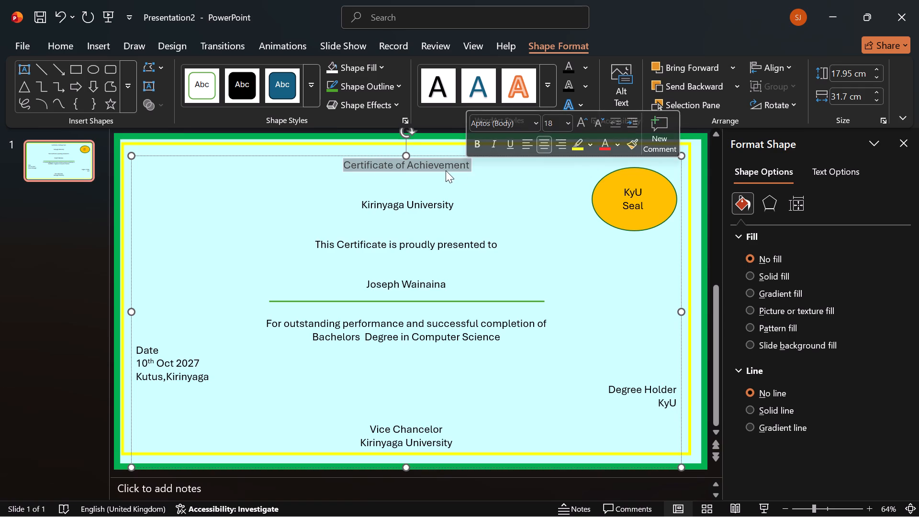
pyautogui.click(57, 44)
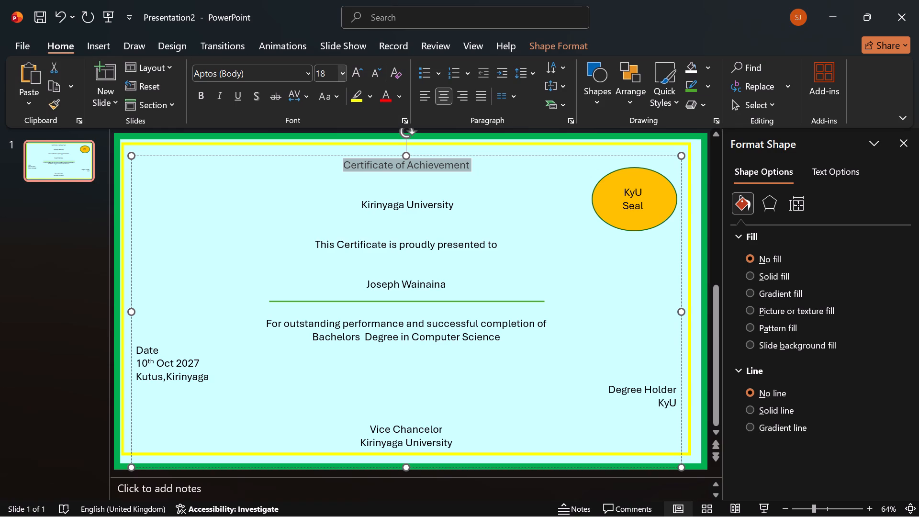
pyautogui.click(342, 75)
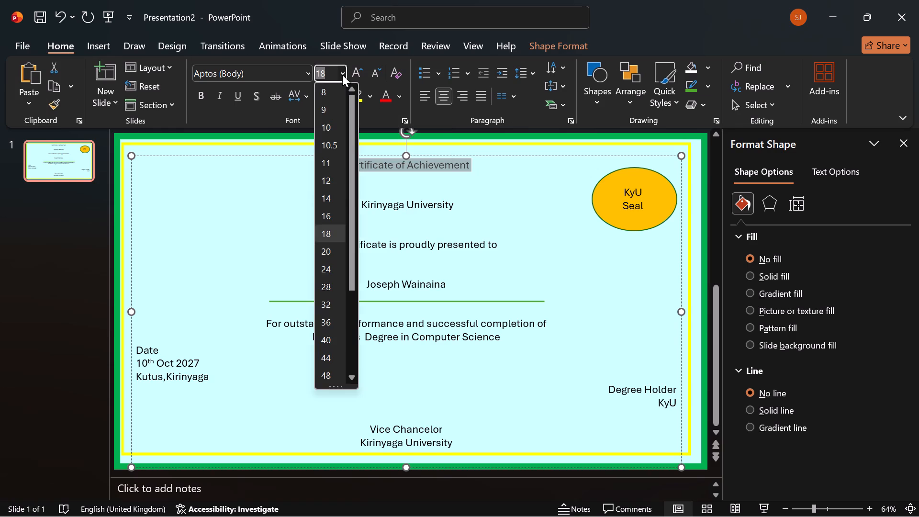
pyautogui.click(334, 319)
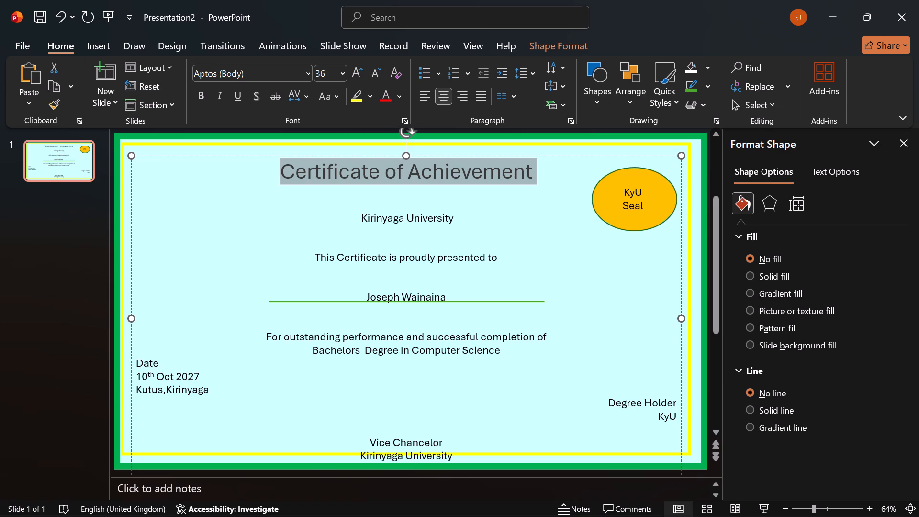
pyautogui.click(399, 101)
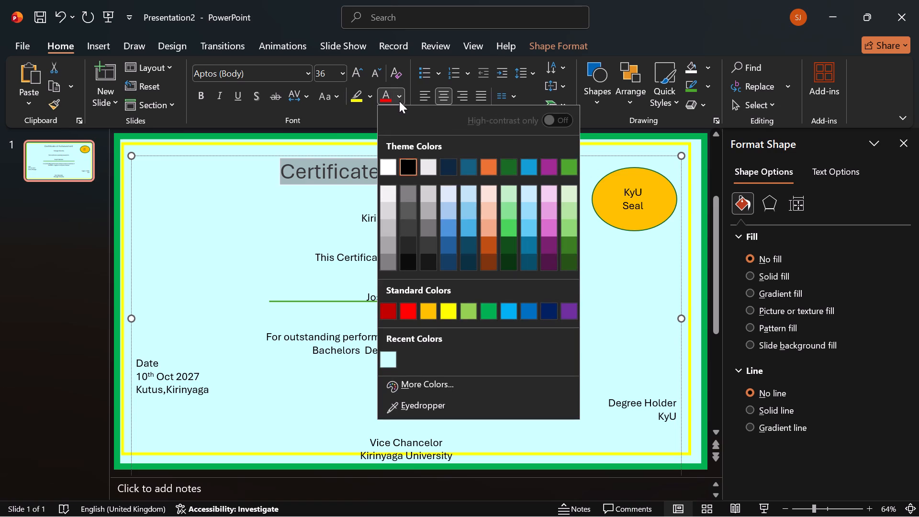
pyautogui.click(488, 310)
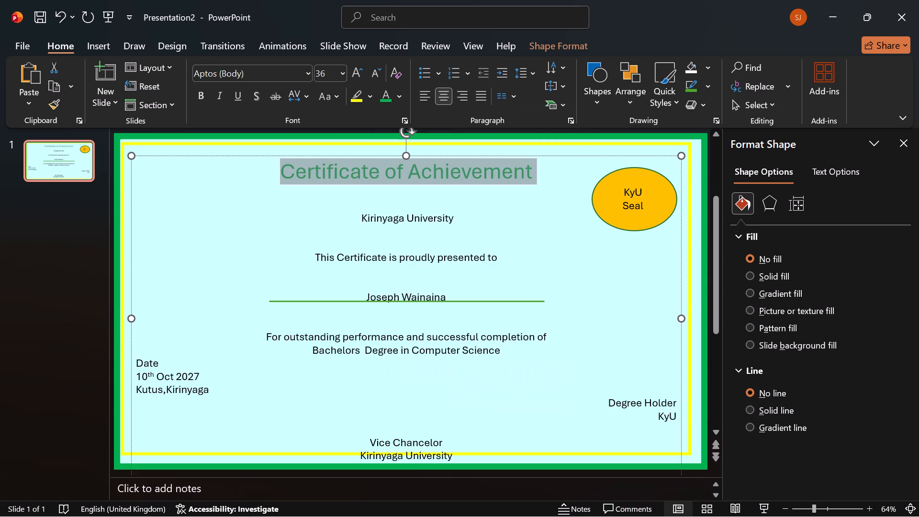
# Search the font list for a typeface starting with "Jak" for the certificate title and look through the available fonts.
pyautogui.click(303, 74)
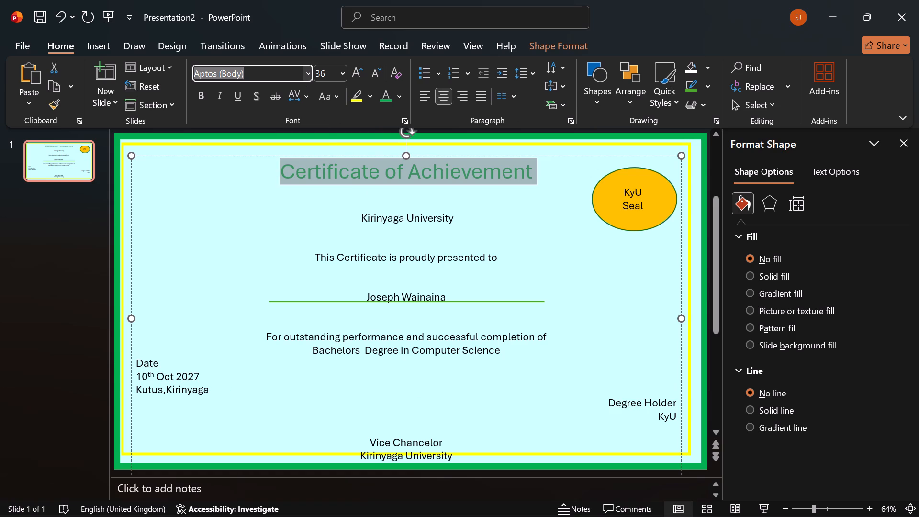
pyautogui.click(308, 76)
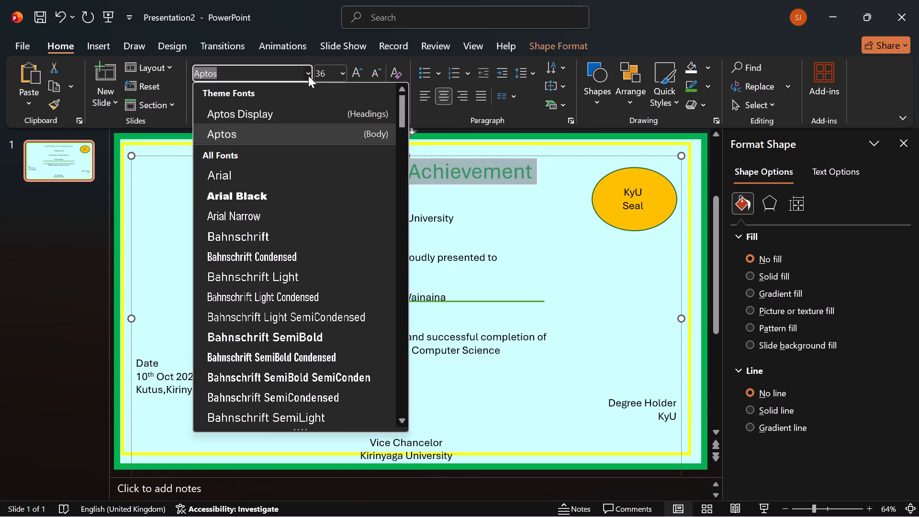
pyautogui.press('j')
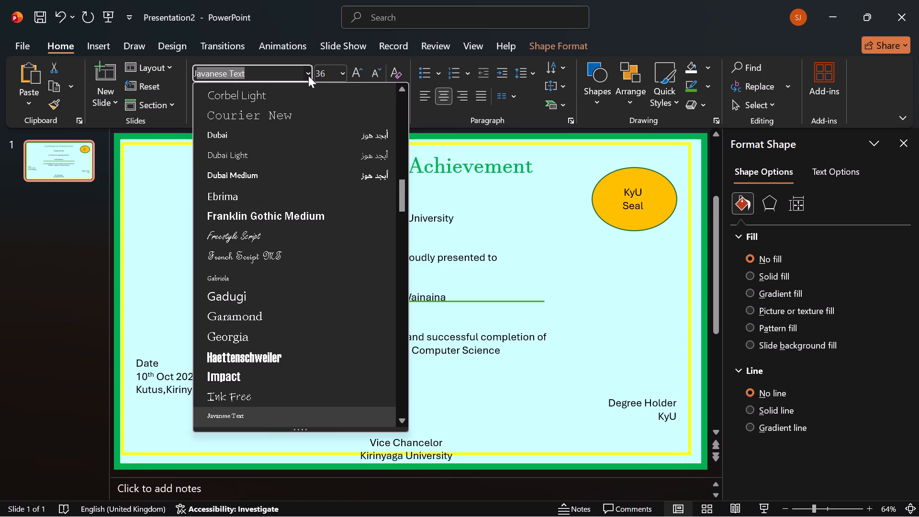
pyautogui.press('a')
pyautogui.press('k')
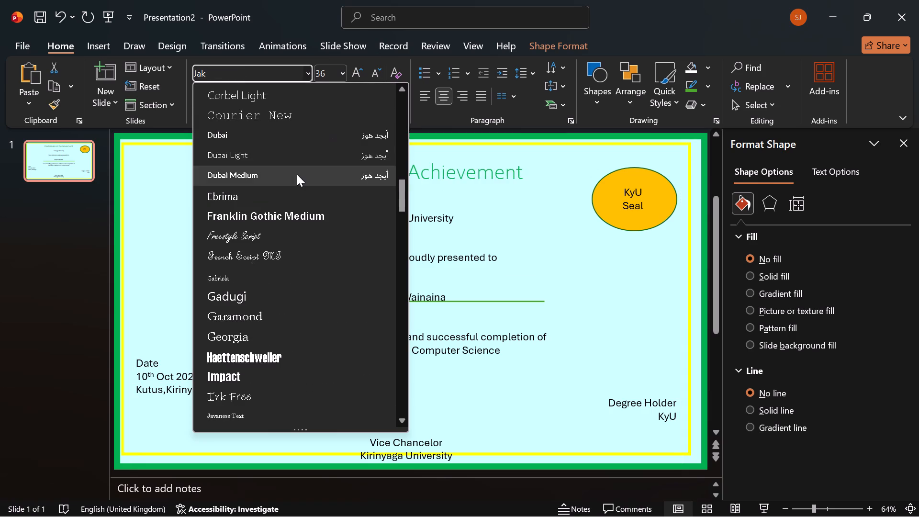
pyautogui.scroll(-6, 297, 174)
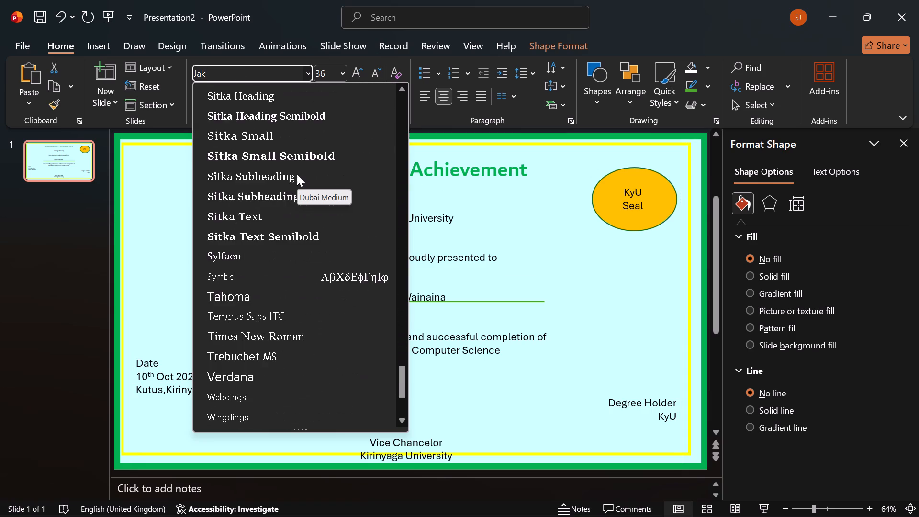
pyautogui.scroll(-3, 297, 174)
pyautogui.scroll(12, 297, 174)
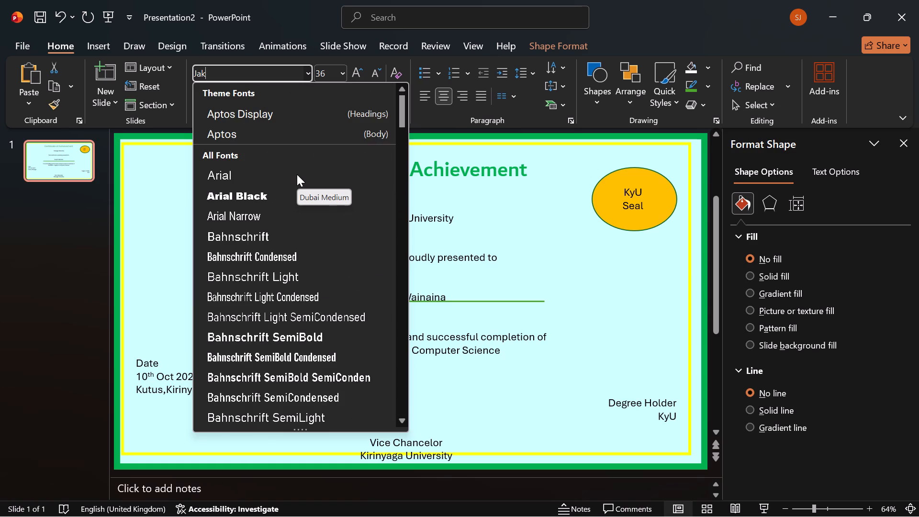
pyautogui.scroll(-2, 297, 174)
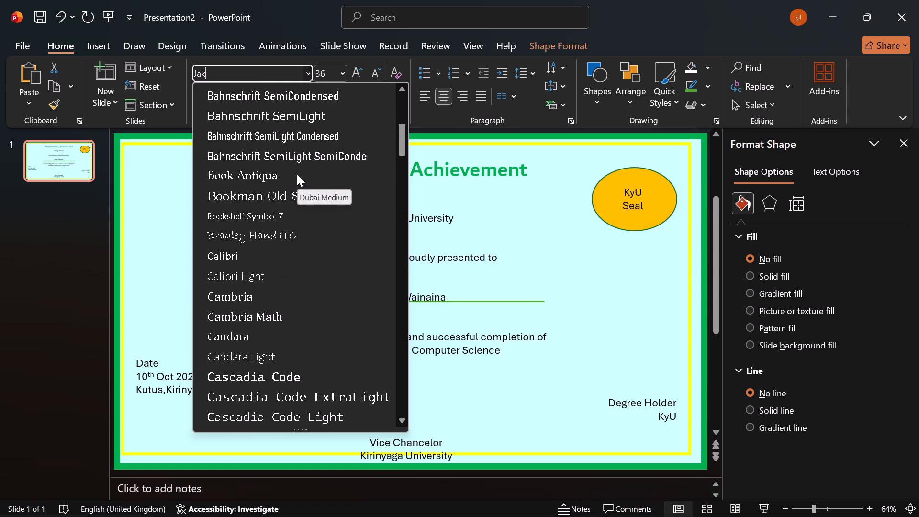
pyautogui.scroll(-1, 297, 174)
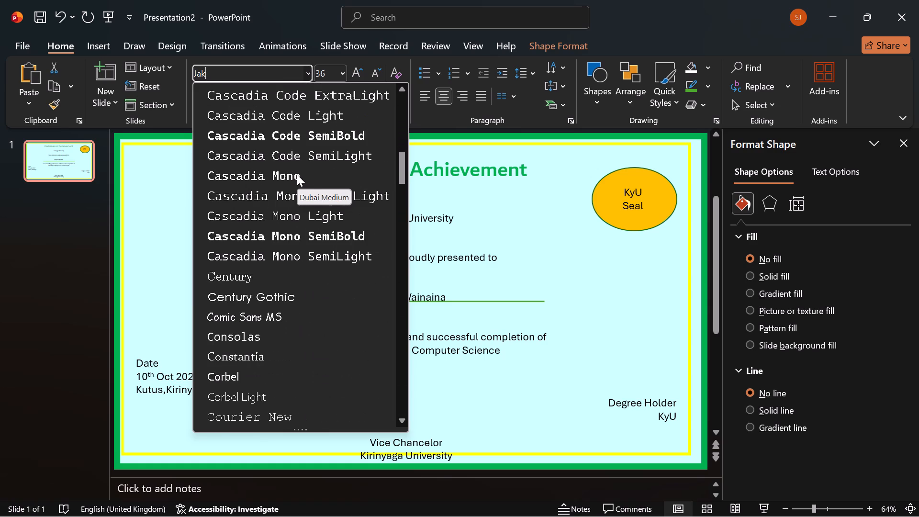
pyautogui.scroll(-1, 297, 174)
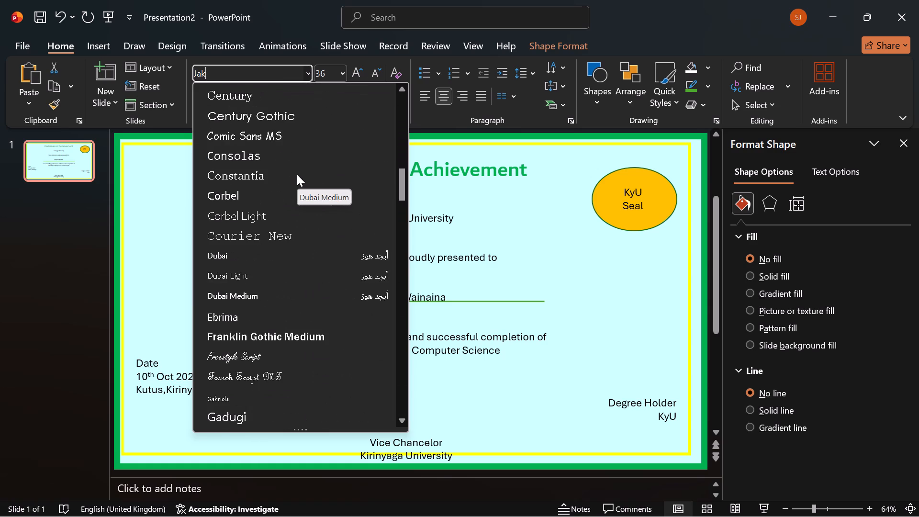
pyautogui.scroll(-4, 297, 174)
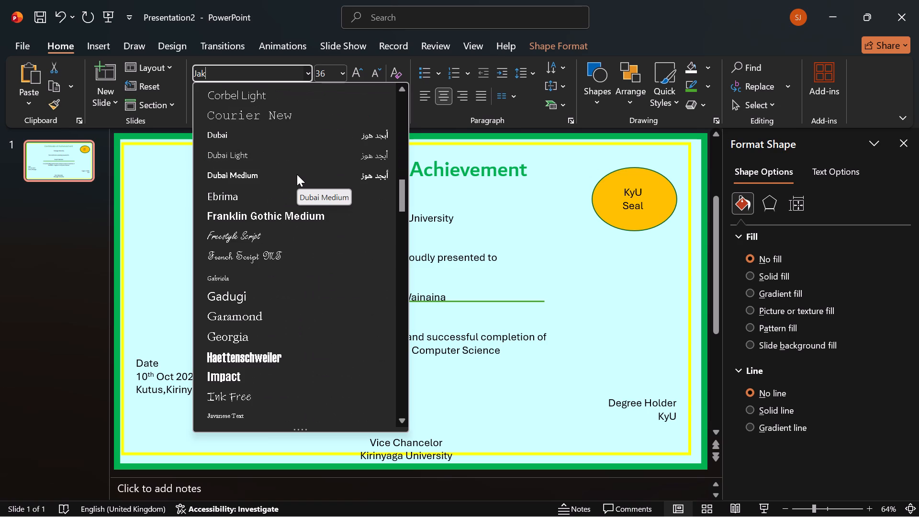
pyautogui.scroll(-1, 316, 285)
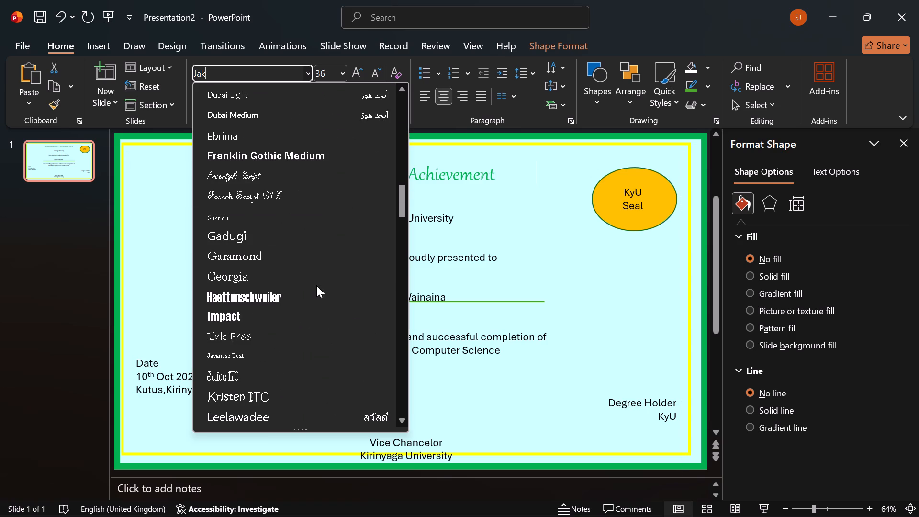
pyautogui.scroll(-2, 316, 285)
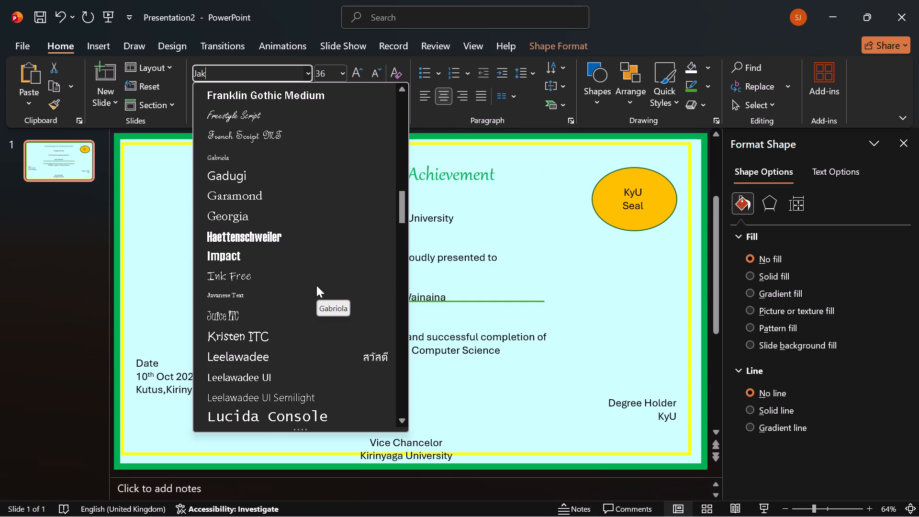
pyautogui.scroll(-2, 316, 285)
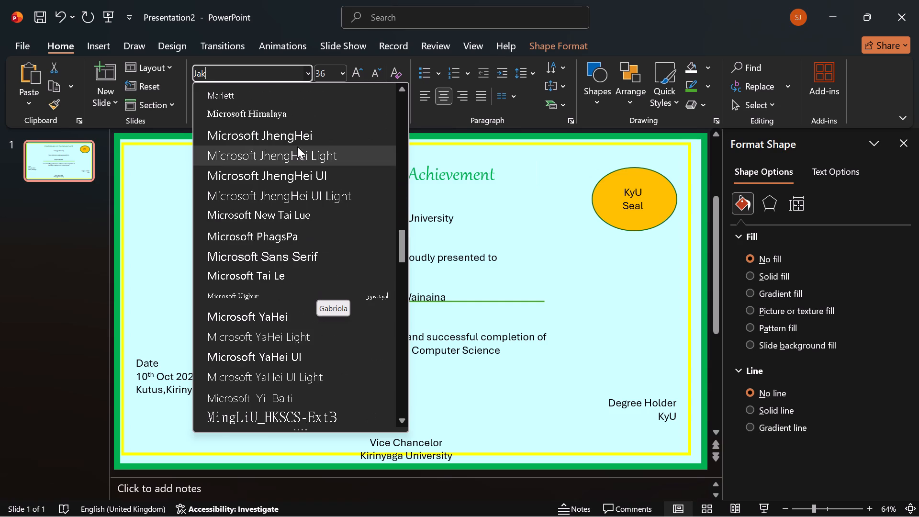
pyautogui.click(246, 68)
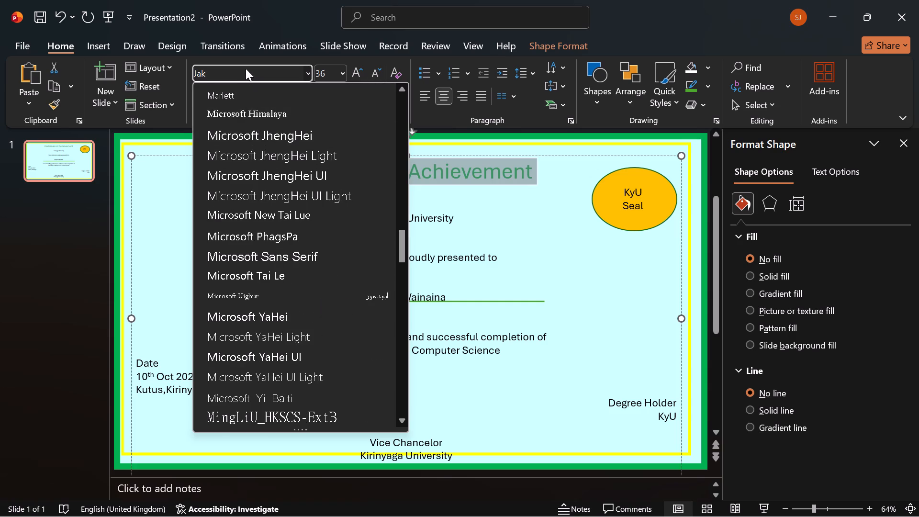
pyautogui.press('BackSpace')
pyautogui.press('BackSpace')
pyautogui.press('BackSpace')
pyautogui.press('BackSpace')
pyautogui.click(549, 259)
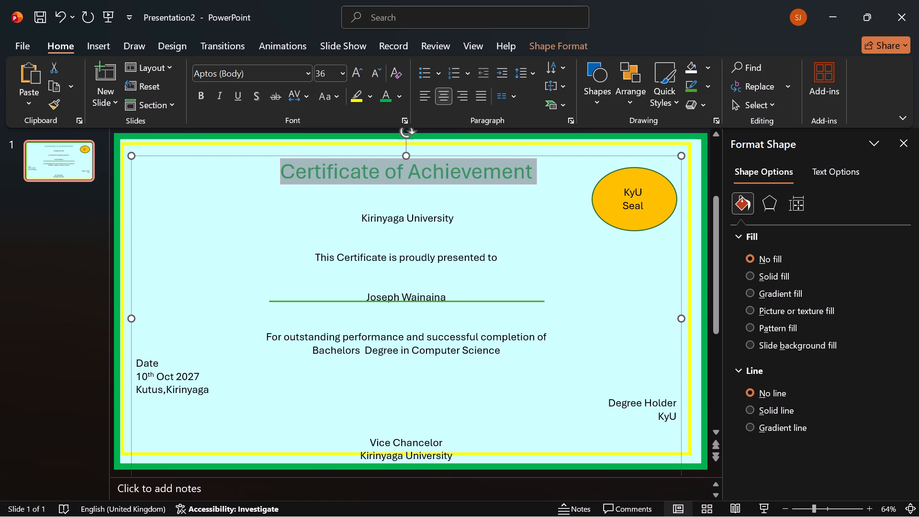
# Move the green line down slightly so it sits just below the recipient's name.
pyautogui.moveTo(368, 295); pyautogui.dragTo(373, 307)
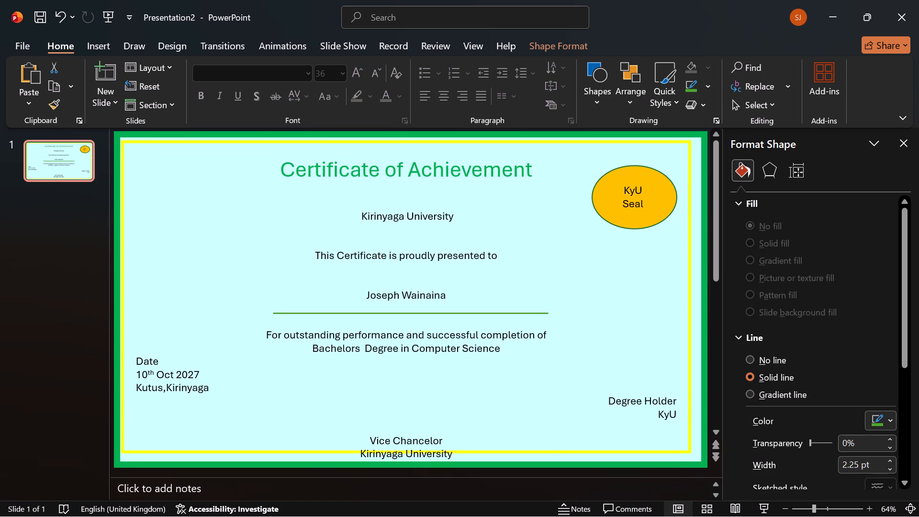
pyautogui.moveTo(373, 307); pyautogui.dragTo(373, 304)
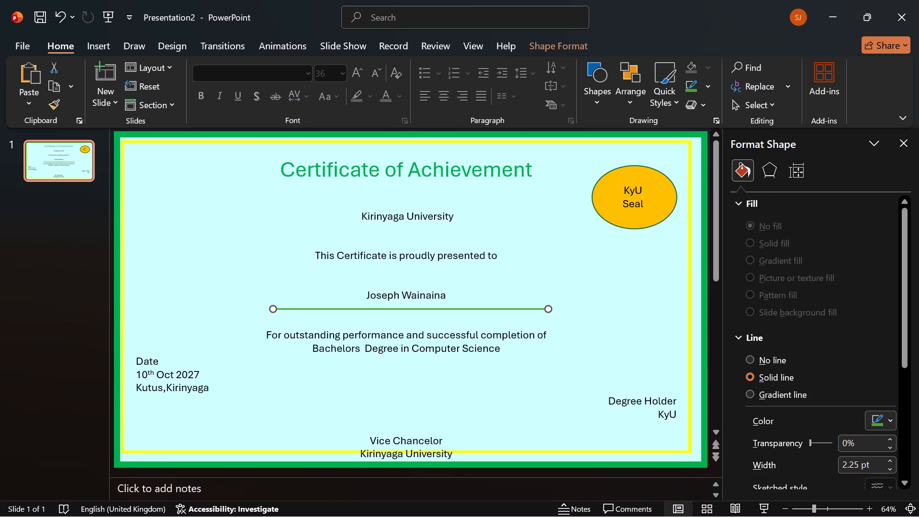
# Set the font size of the recipient's name to 44.
pyautogui.click(368, 295)
pyautogui.moveTo(368, 295); pyautogui.dragTo(451, 297)
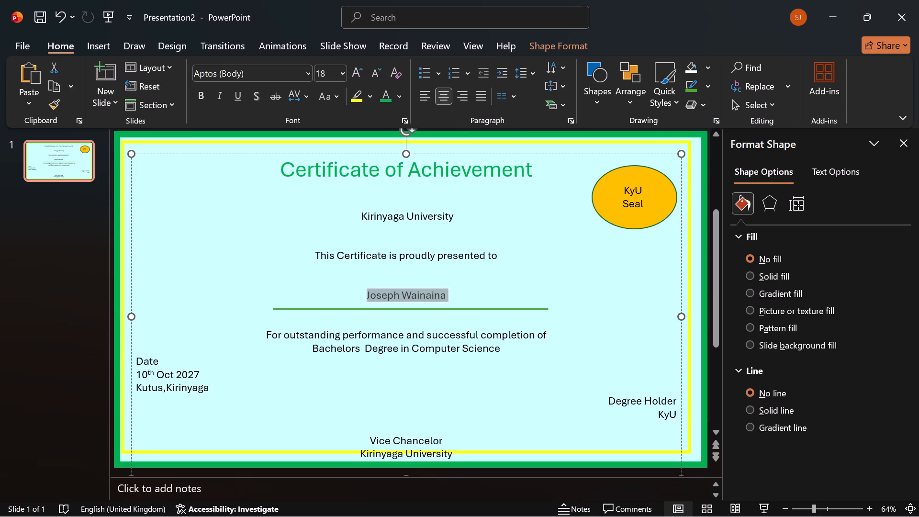
pyautogui.moveTo(451, 297); pyautogui.dragTo(453, 297)
pyautogui.click(304, 78)
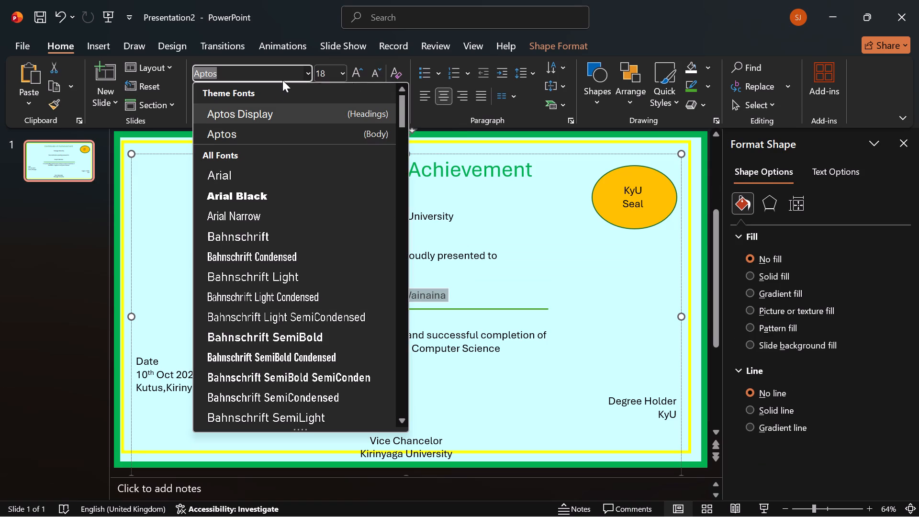
pyautogui.click(339, 77)
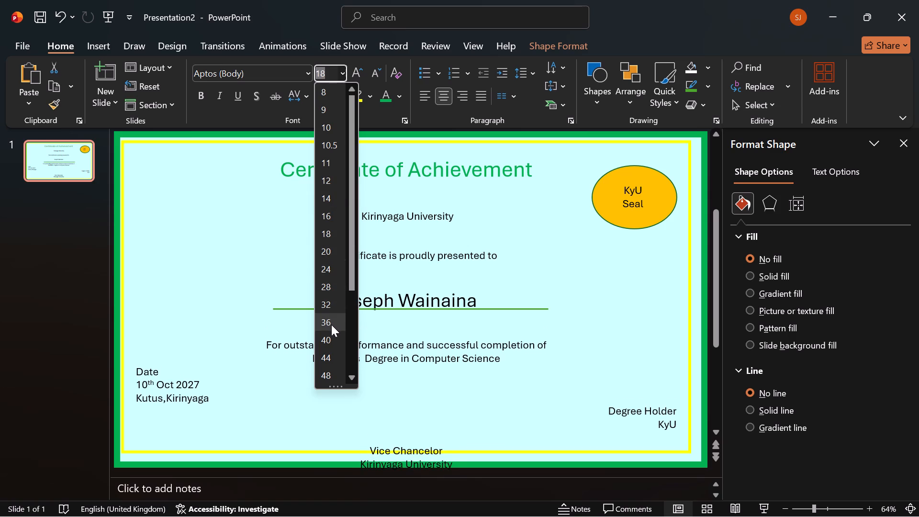
pyautogui.click(333, 360)
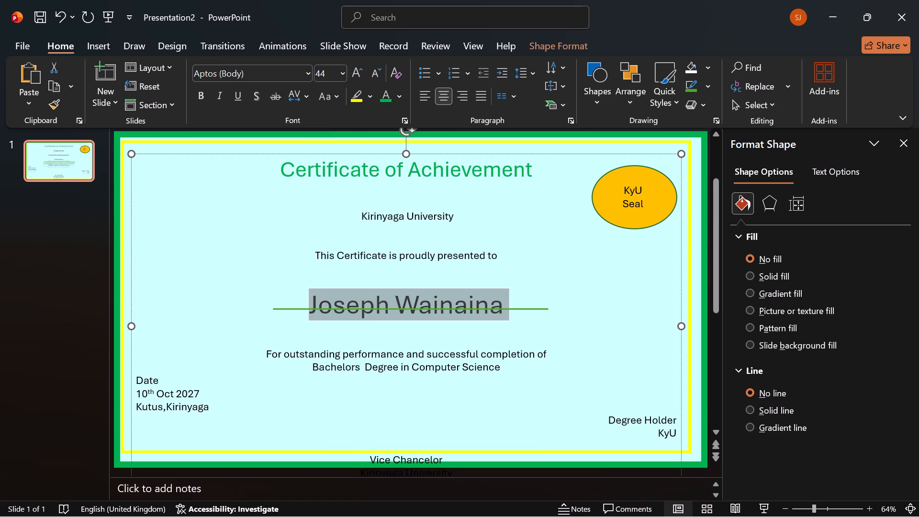
# Move the green line down to sit beneath the enlarged recipient's name, above the award text.
pyautogui.click(498, 323)
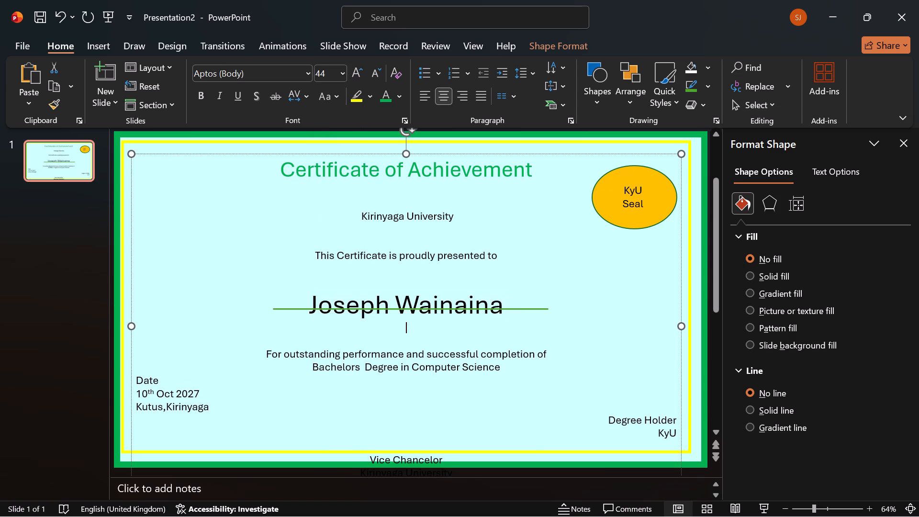
pyautogui.click(513, 309)
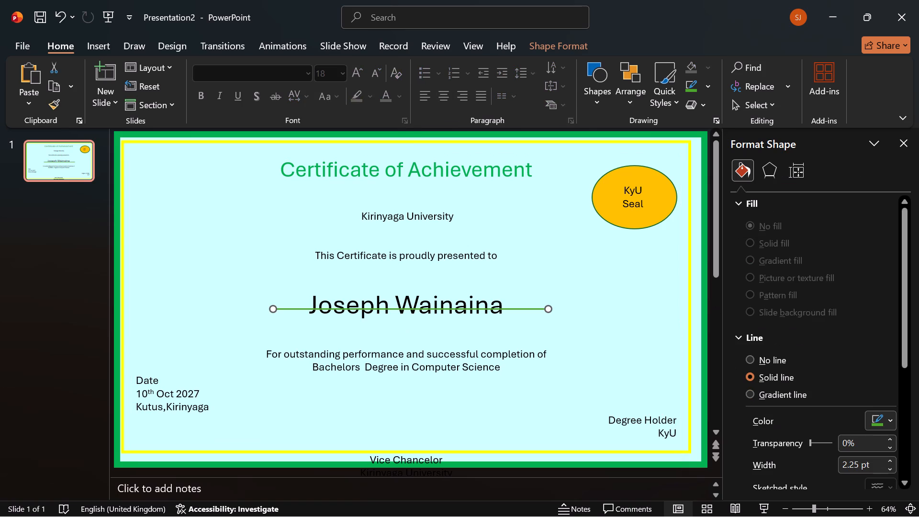
pyautogui.moveTo(513, 309); pyautogui.dragTo(510, 332)
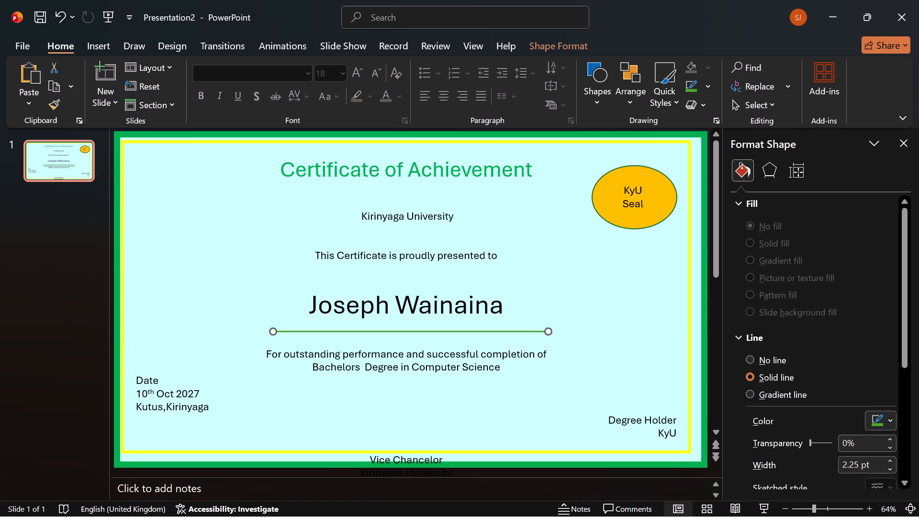
pyautogui.scroll(-1, 459, 392)
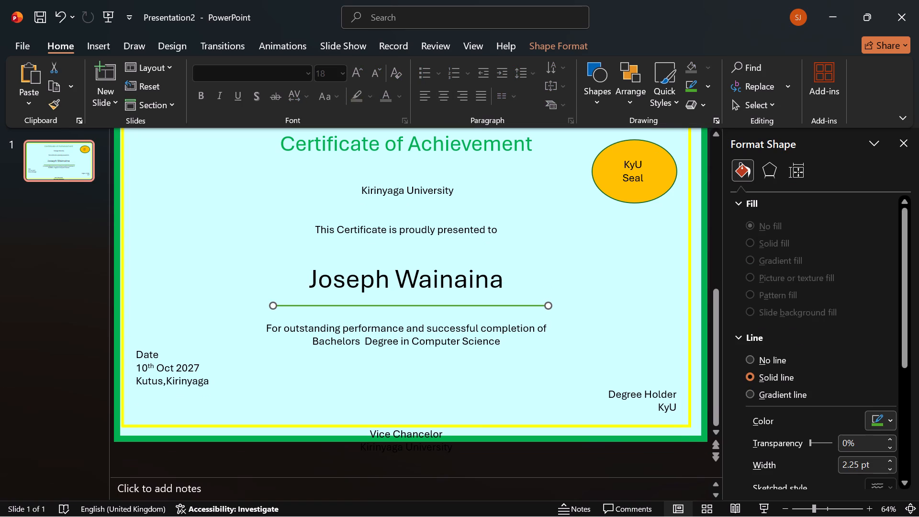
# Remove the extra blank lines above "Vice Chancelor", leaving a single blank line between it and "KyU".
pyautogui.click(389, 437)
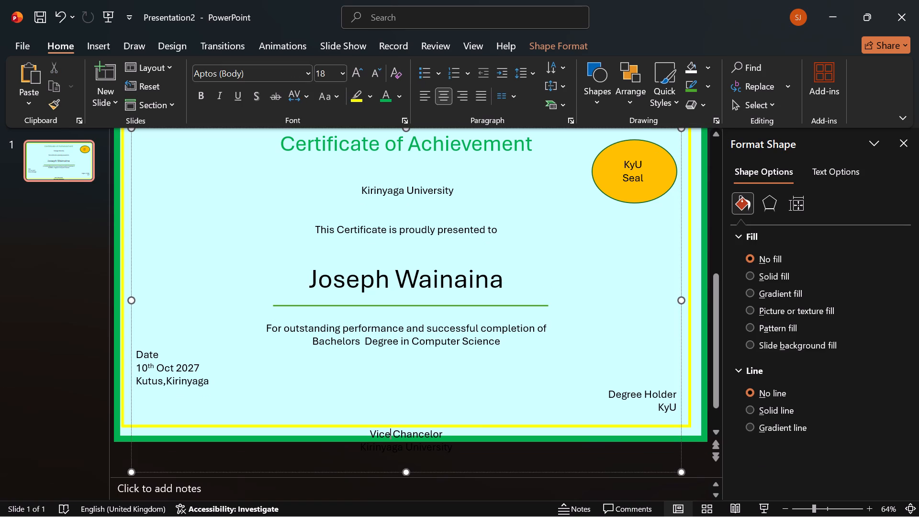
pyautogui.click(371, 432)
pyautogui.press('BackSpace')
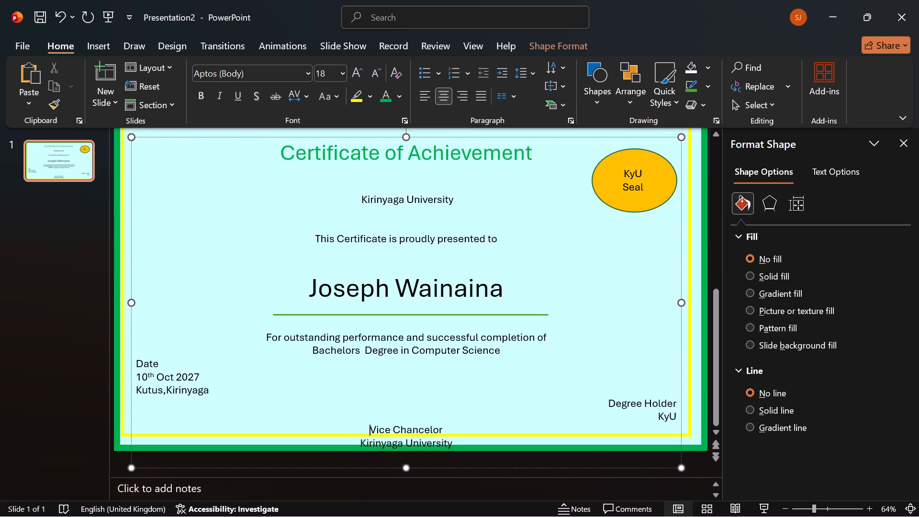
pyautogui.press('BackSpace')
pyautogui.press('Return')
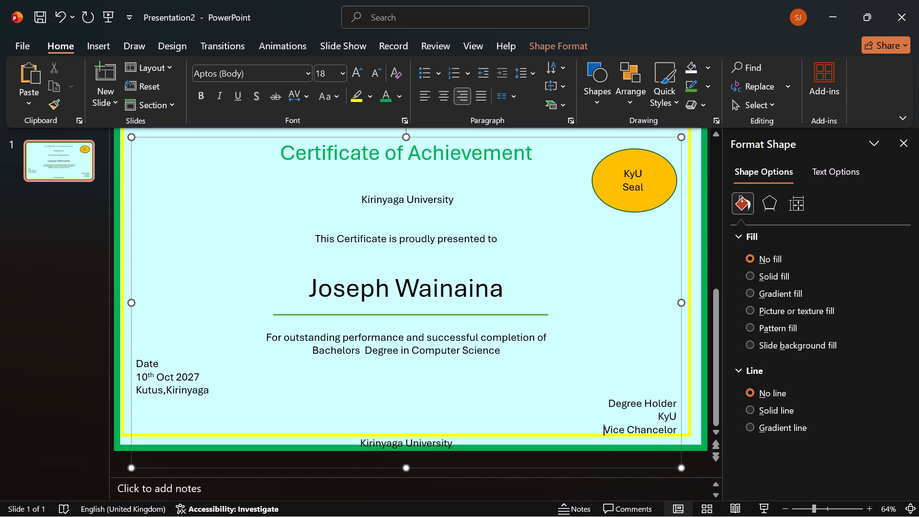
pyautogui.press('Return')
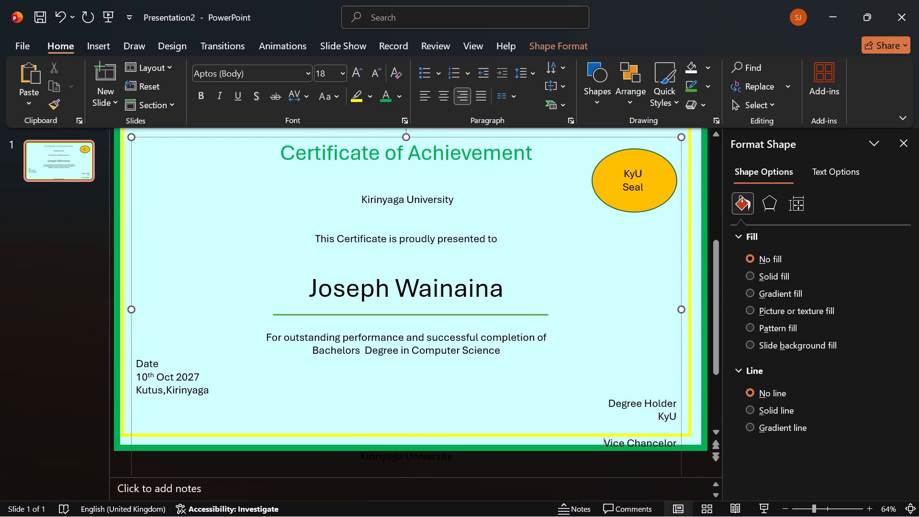
# Delete the blank line directly above the recipient's name and the one directly below it.
pyautogui.click(311, 259)
pyautogui.press('BackSpace')
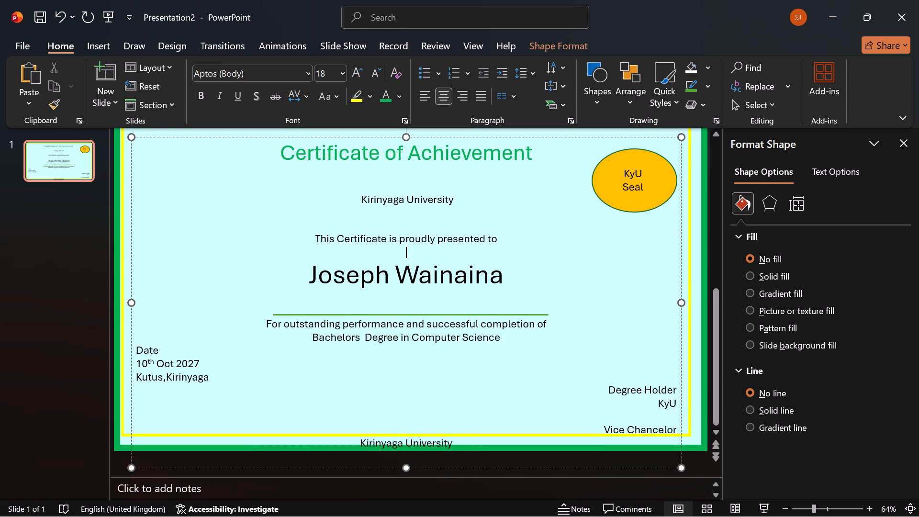
pyautogui.click(293, 295)
pyautogui.press('BackSpace')
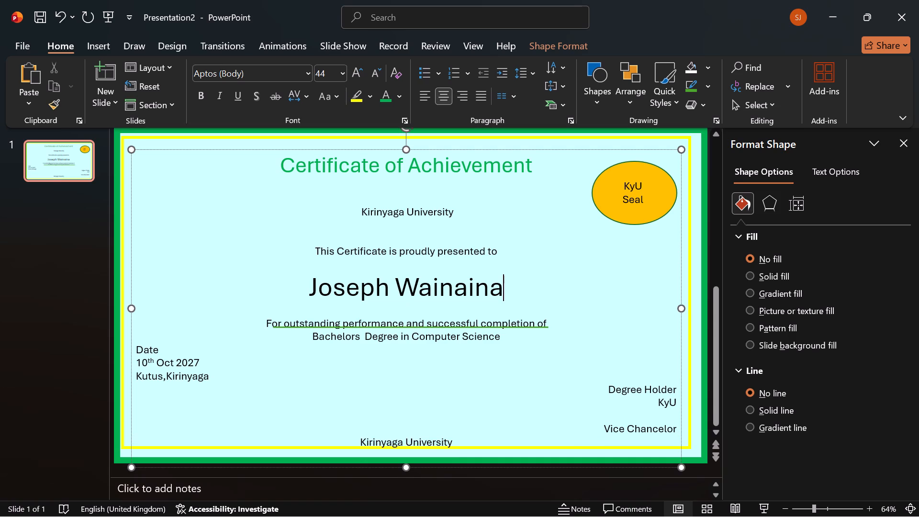
# Insert one blank line between the recipient's name and the award text starting "For outstanding performance".
pyautogui.click(269, 321)
pyautogui.click(266, 321)
pyautogui.press('BackSpace')
pyautogui.press('Return')
pyautogui.press('Return')
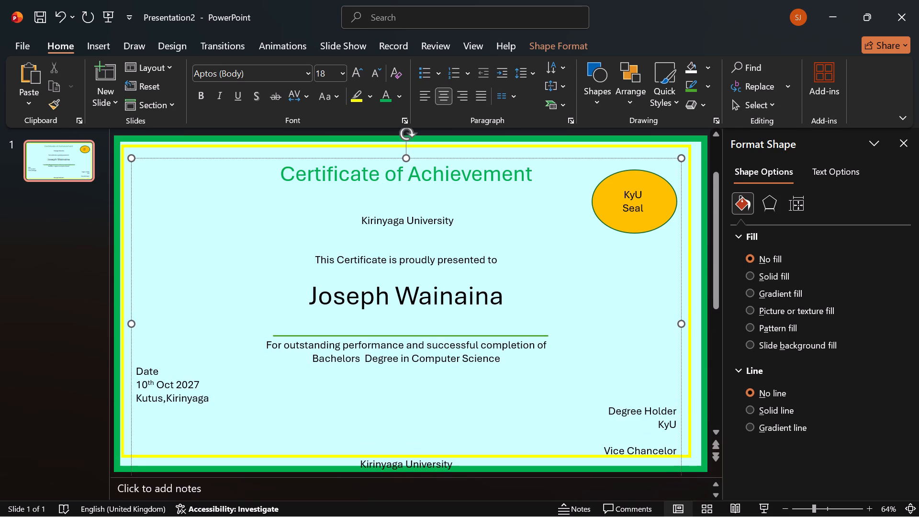
pyautogui.moveTo(307, 293); pyautogui.dragTo(504, 304)
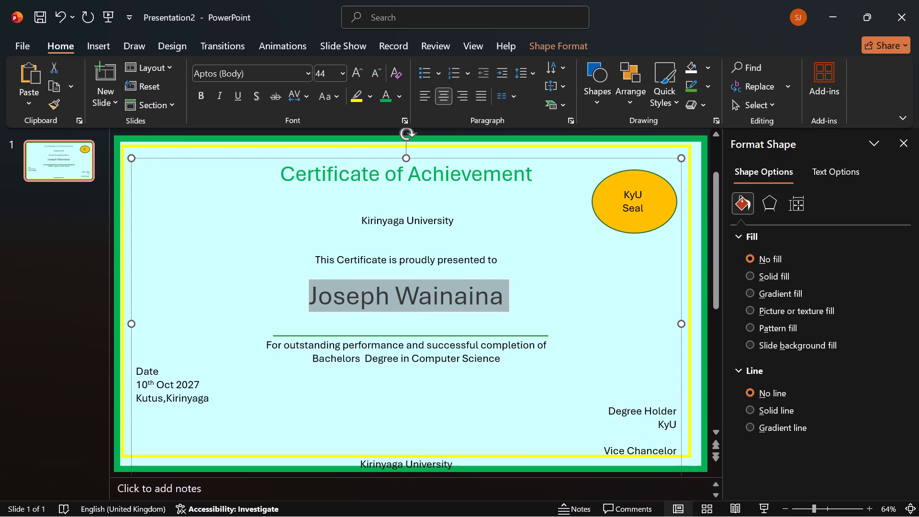
pyautogui.moveTo(504, 304); pyautogui.dragTo(513, 304)
# Delete one blank line above and one below the "Kirinyaga University" heading beneath the certificate title.
pyautogui.click(500, 212)
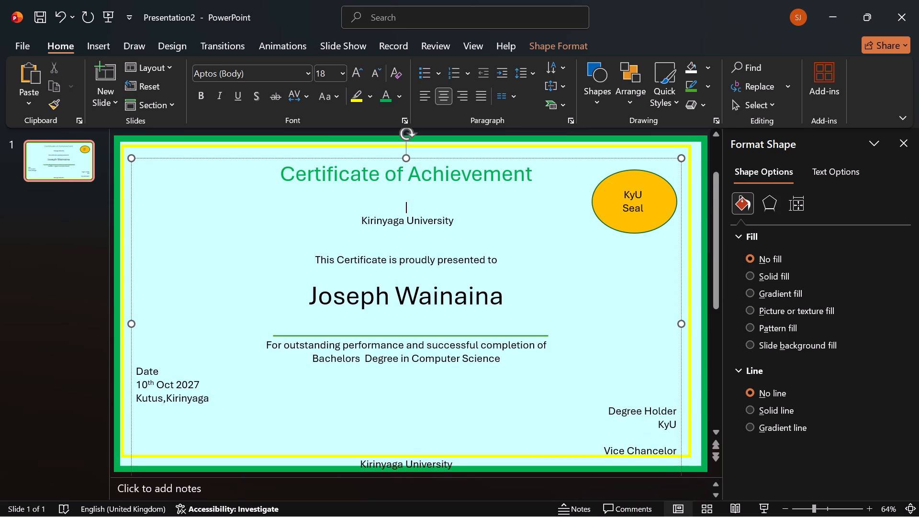
pyautogui.press('BackSpace')
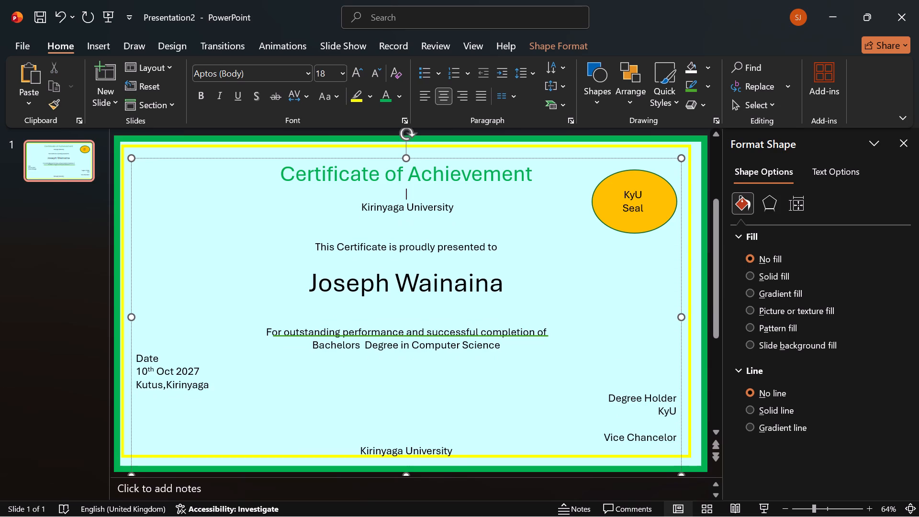
pyautogui.click(359, 232)
pyautogui.press('BackSpace')
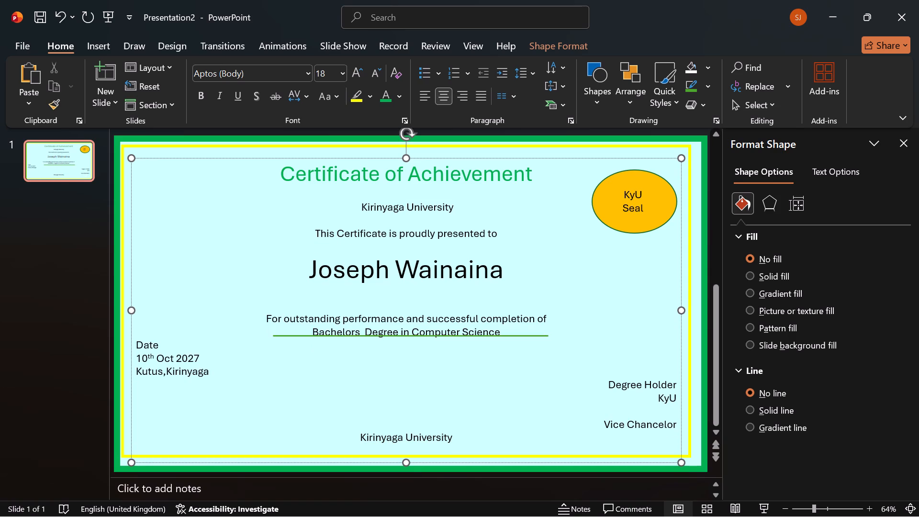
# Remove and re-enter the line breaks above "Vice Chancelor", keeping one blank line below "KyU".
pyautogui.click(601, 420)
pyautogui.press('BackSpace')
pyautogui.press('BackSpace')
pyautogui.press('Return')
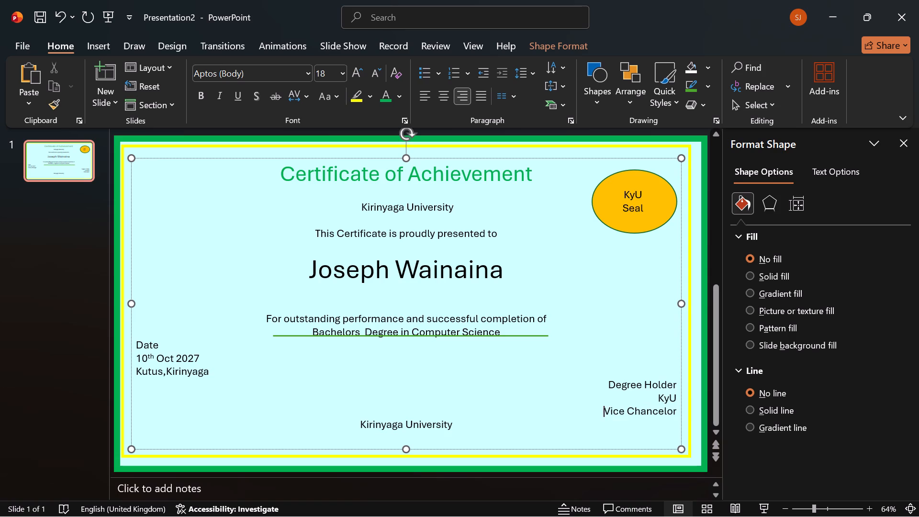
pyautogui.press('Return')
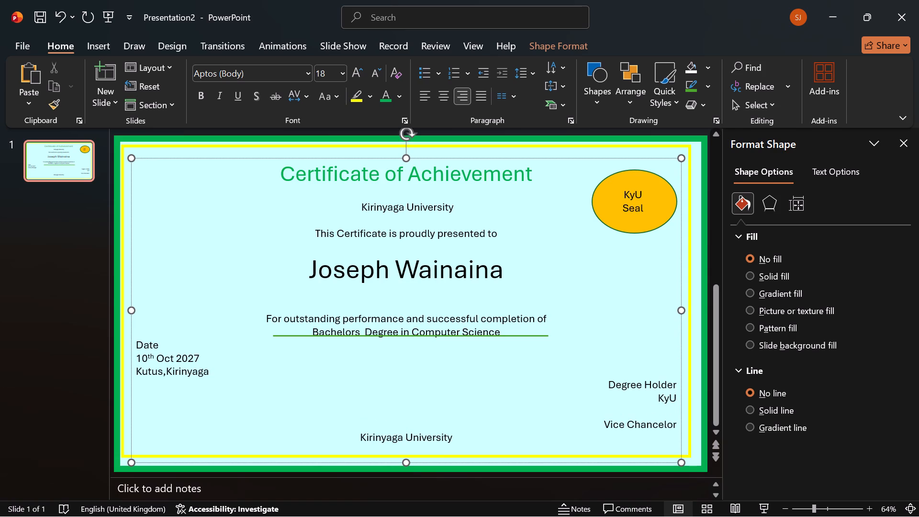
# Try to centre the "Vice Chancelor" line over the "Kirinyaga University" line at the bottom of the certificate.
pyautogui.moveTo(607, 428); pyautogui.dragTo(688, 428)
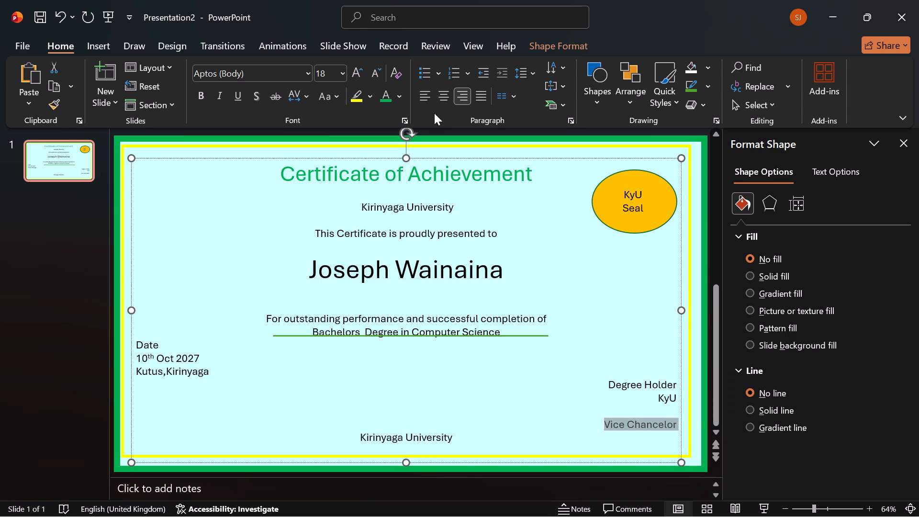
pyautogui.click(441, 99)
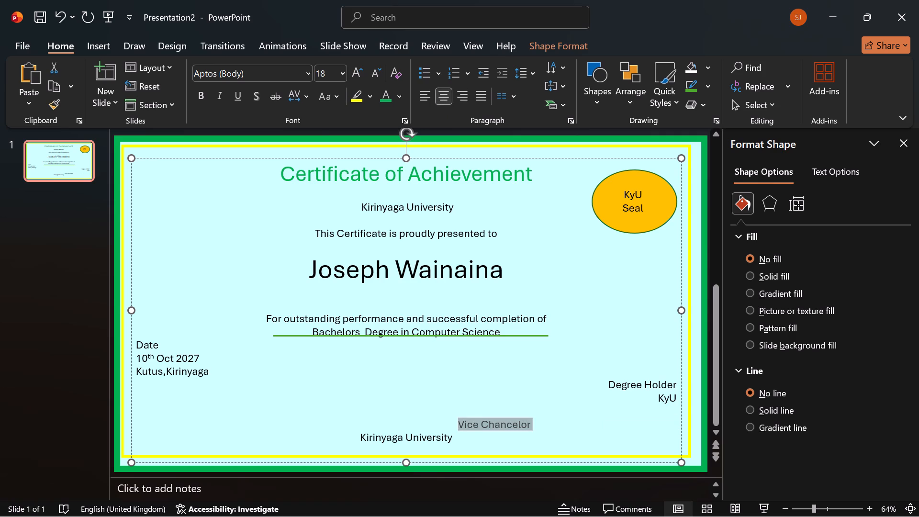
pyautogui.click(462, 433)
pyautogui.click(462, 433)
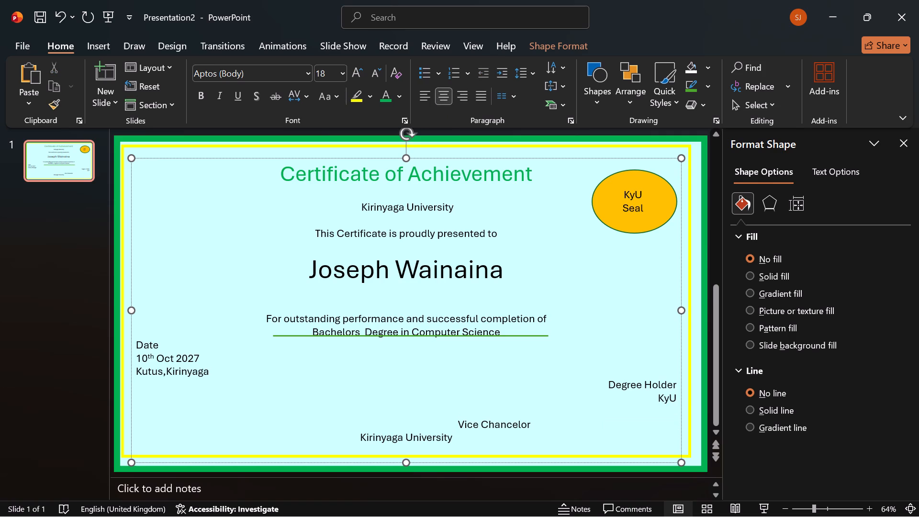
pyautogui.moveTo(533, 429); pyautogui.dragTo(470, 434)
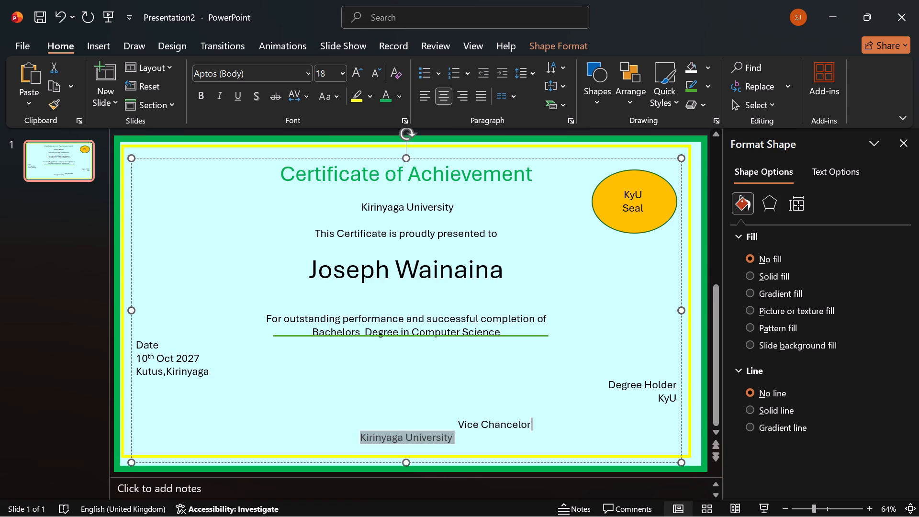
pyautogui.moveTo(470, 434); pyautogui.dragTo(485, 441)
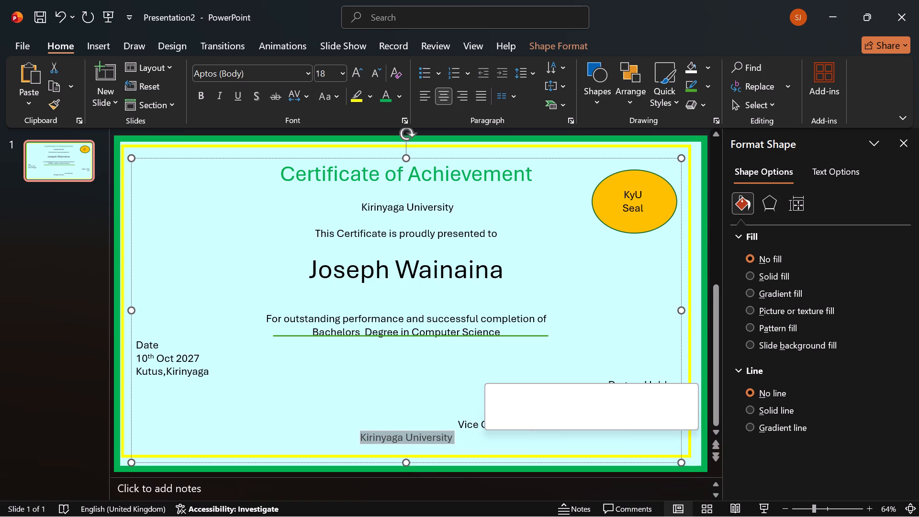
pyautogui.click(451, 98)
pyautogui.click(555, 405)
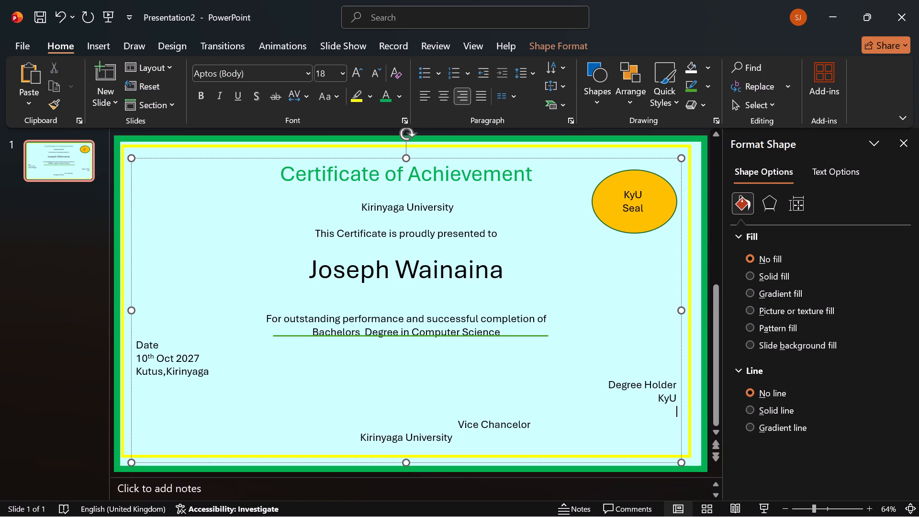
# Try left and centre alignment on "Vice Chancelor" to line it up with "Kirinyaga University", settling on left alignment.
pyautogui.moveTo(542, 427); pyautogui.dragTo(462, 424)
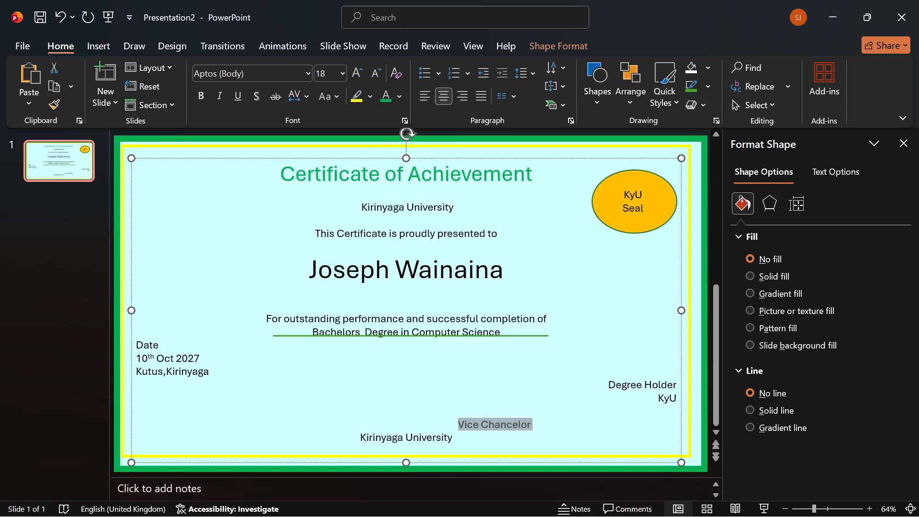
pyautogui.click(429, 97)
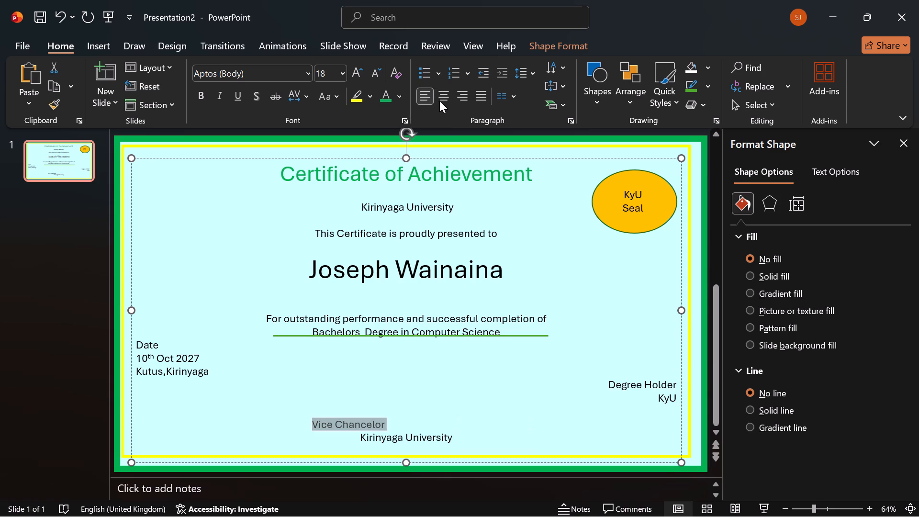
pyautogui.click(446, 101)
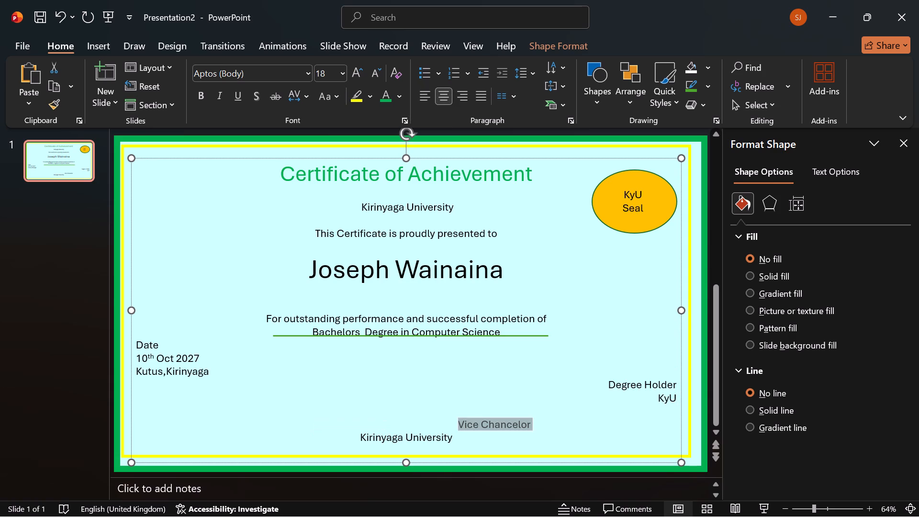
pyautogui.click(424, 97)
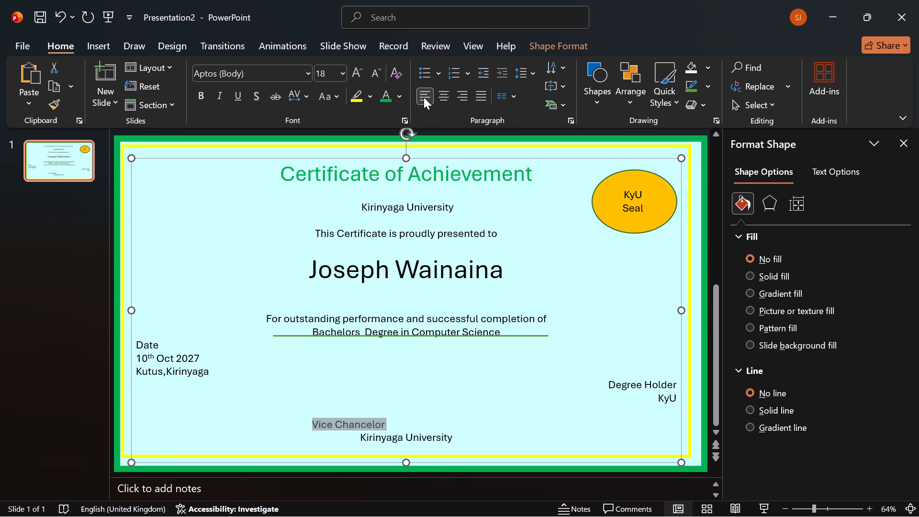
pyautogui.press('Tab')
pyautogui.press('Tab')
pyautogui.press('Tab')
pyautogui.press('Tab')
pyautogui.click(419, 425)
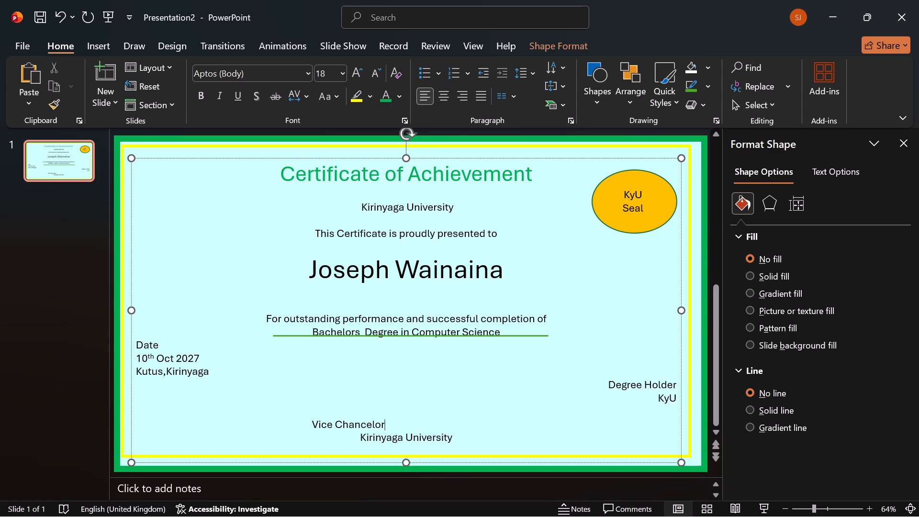
# Delete the bottom "Kirinyaga University" and "Vice Chancelor" lines and the blank line above them, back to "KyU".
pyautogui.click(459, 438)
pyautogui.press('BackSpace')
pyautogui.press('BackSpace')
pyautogui.press('BackSpace')
pyautogui.press('BackSpace')
pyautogui.press('BackSpace')
pyautogui.press('BackSpace')
pyautogui.press('BackSpace')
pyautogui.press('BackSpace')
pyautogui.press('BackSpace')
pyautogui.press('BackSpace')
pyautogui.press('BackSpace')
pyautogui.press('BackSpace')
pyautogui.press('BackSpace')
pyautogui.press('BackSpace')
pyautogui.press('BackSpace')
pyautogui.press('BackSpace')
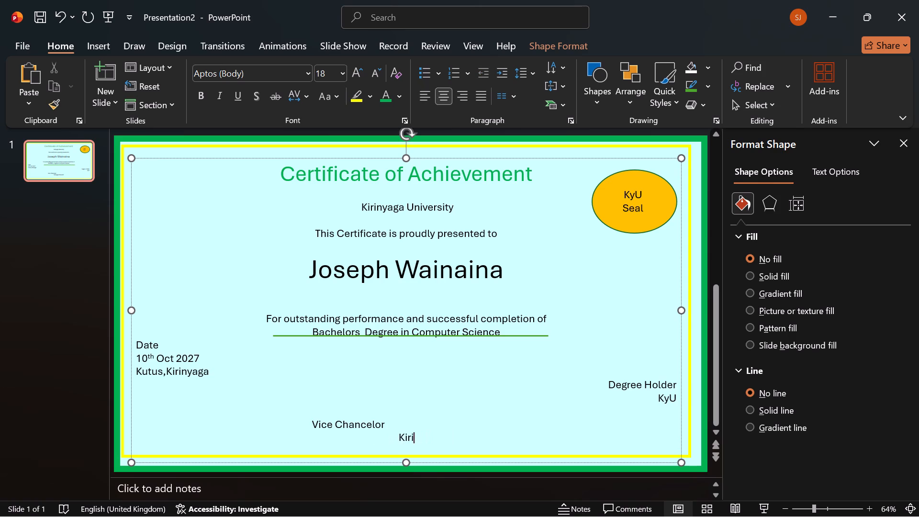
pyautogui.press('BackSpace')
pyautogui.press('BackSpace')
pyautogui.press('BackSpace')
pyautogui.press('BackSpace')
pyautogui.press('BackSpace')
pyautogui.press('BackSpace')
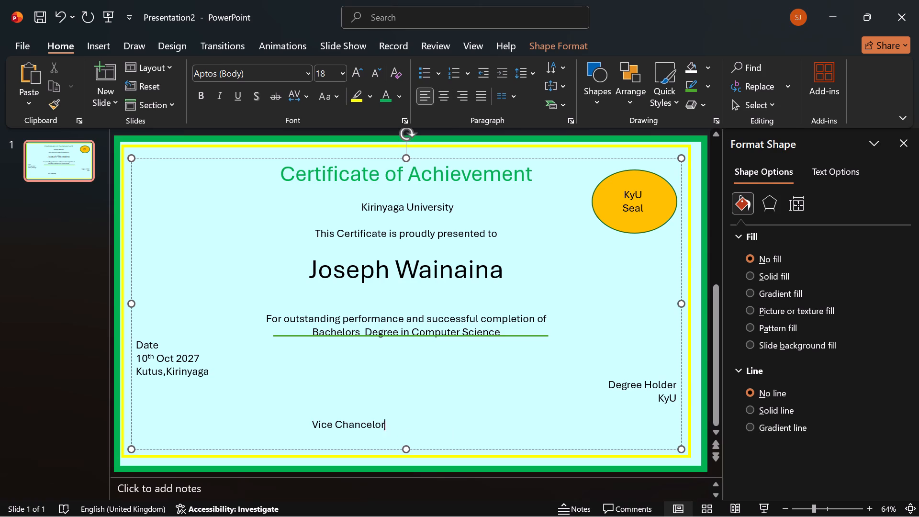
pyautogui.press('BackSpace')
pyautogui.press('BackSpace')
pyautogui.press('BackSpace')
pyautogui.press('BackSpace')
pyautogui.press('BackSpace')
pyautogui.press('BackSpace')
pyautogui.press('BackSpace')
pyautogui.press('BackSpace')
pyautogui.press('BackSpace')
pyautogui.press('BackSpace')
pyautogui.press('BackSpace')
pyautogui.press('BackSpace')
pyautogui.press('BackSpace')
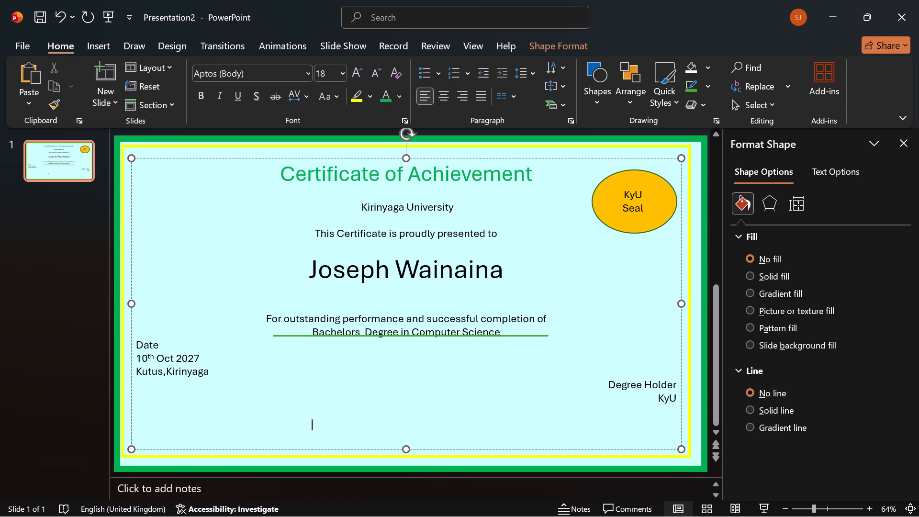
pyautogui.press('BackSpace')
pyautogui.press('BackSpace')
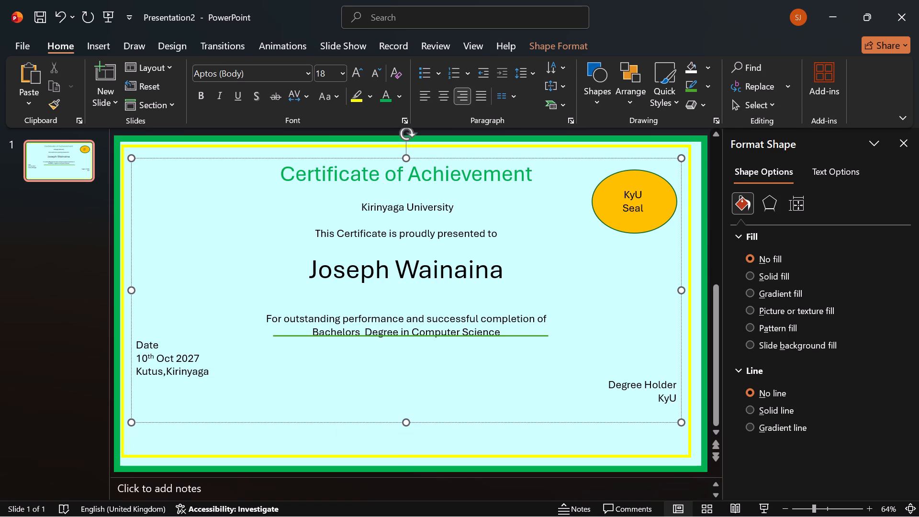
# Add a new left-aligned line directly below "KyU" at the bottom of the certificate text.
pyautogui.press('Return')
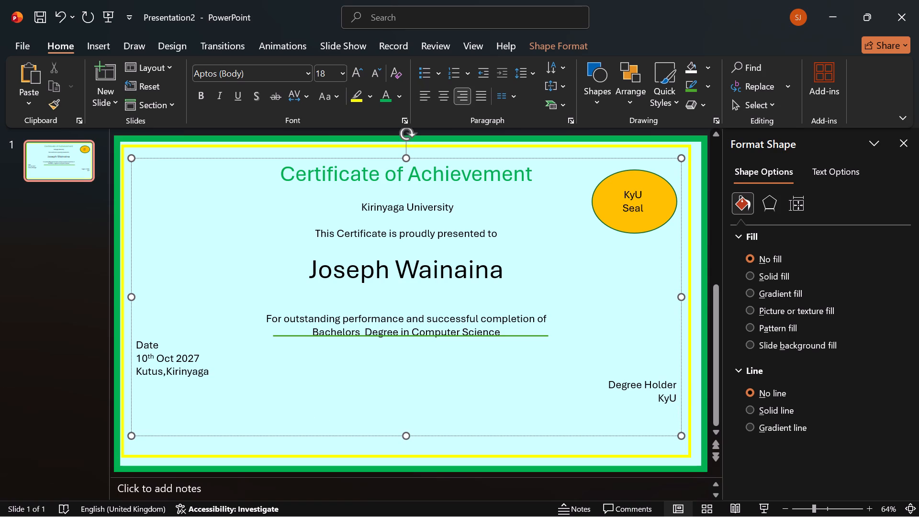
pyautogui.click(445, 98)
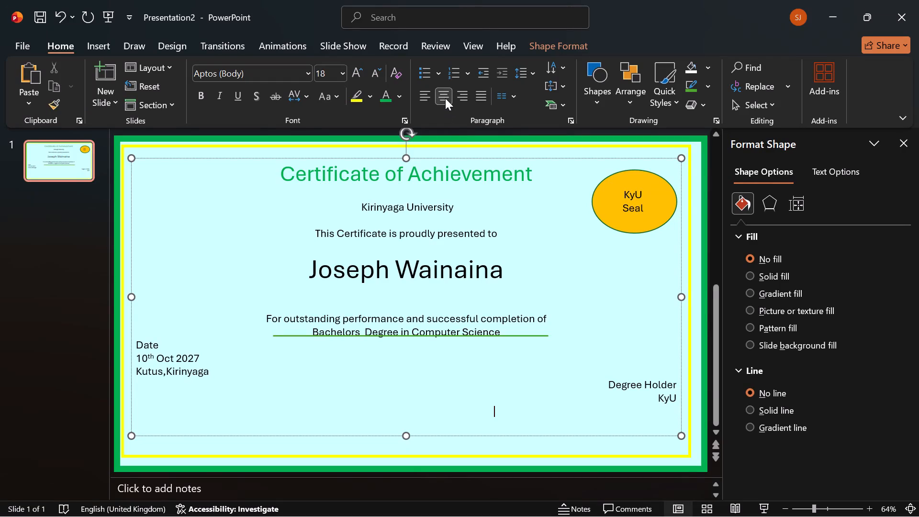
pyautogui.click(427, 100)
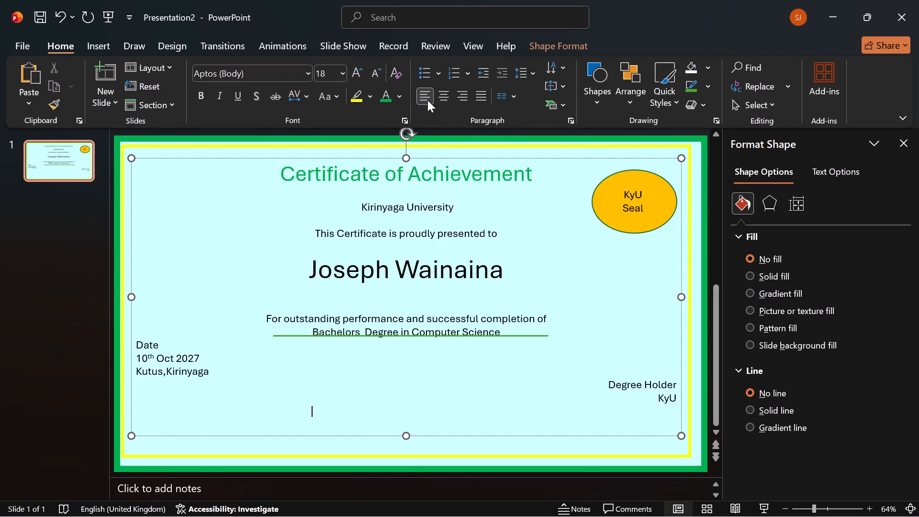
# Move the green horizontal line up into the gap between the recipient's name and "For outstanding performance".
pyautogui.click(469, 334)
pyautogui.moveTo(459, 334); pyautogui.dragTo(457, 315)
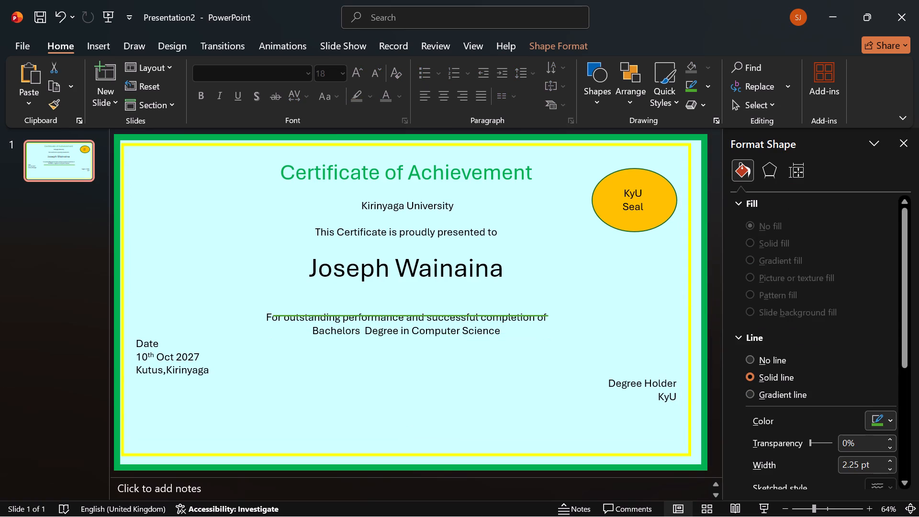
pyautogui.moveTo(457, 315); pyautogui.dragTo(455, 301)
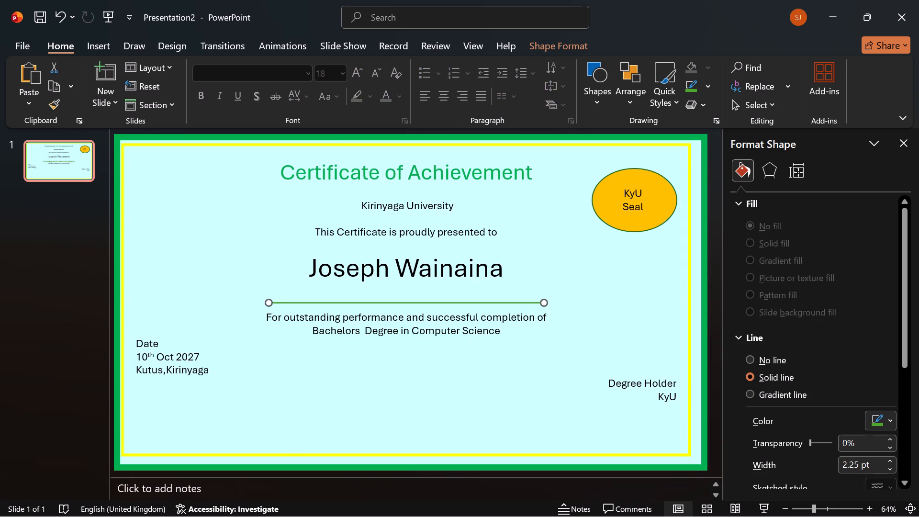
# Enter "Vice chancellor" on the empty line below "KyU" and start a new line beneath it.
pyautogui.click(387, 407)
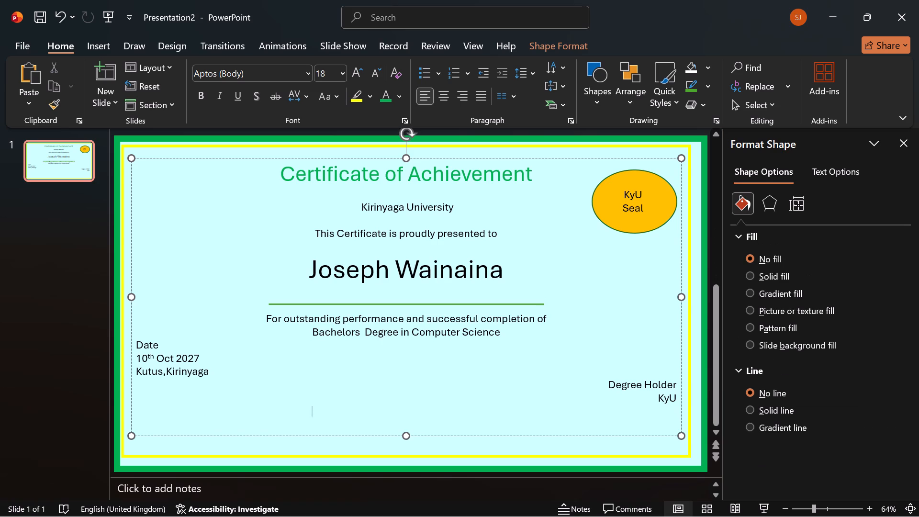
pyautogui.write('Vice')
pyautogui.press('space')
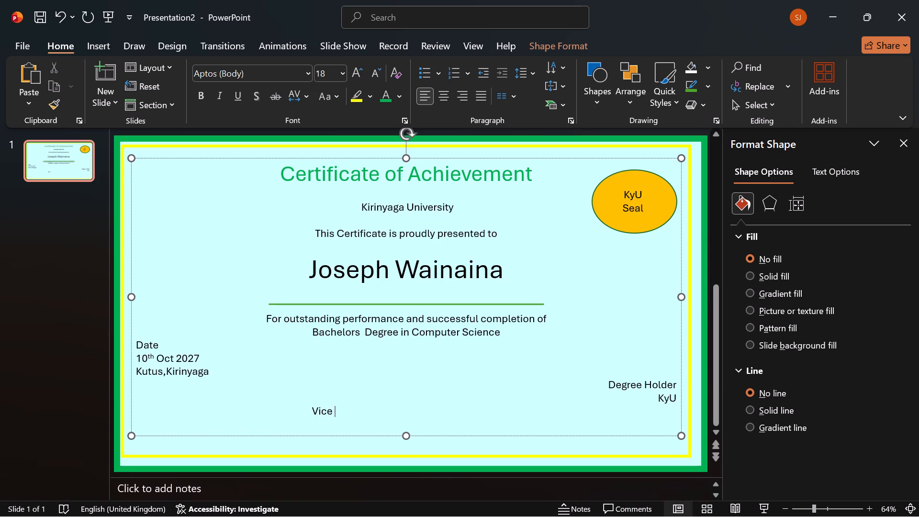
pyautogui.write('cha')
pyautogui.write('nc')
pyautogui.write('ell')
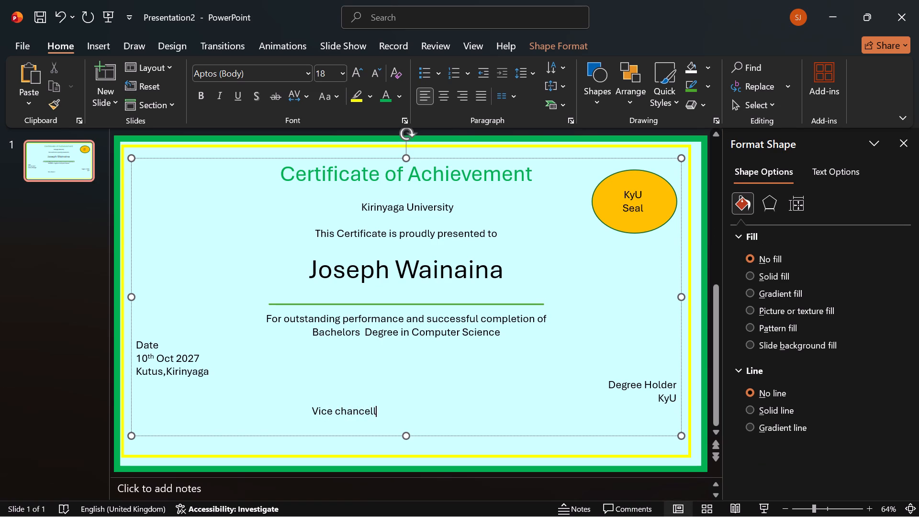
pyautogui.write('or')
pyautogui.press('space')
pyautogui.press('Return')
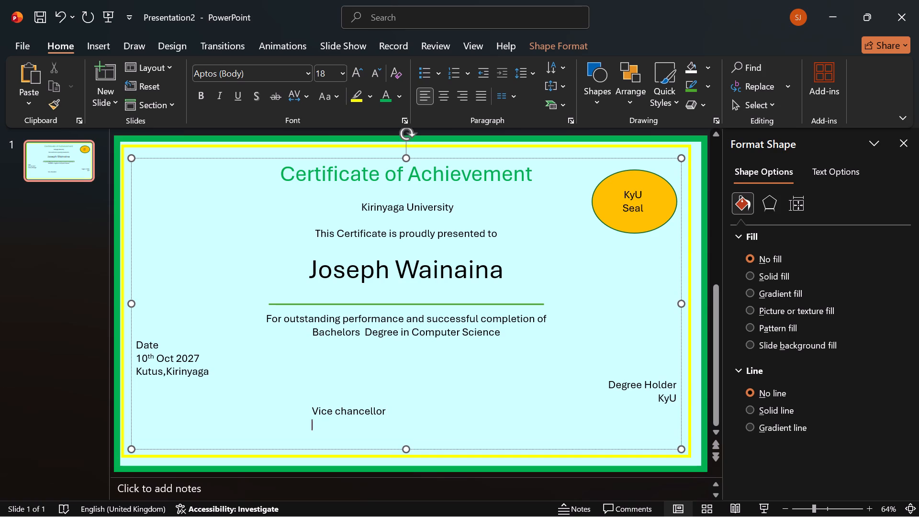
# Enter "Kirinyaga University" on the line below "Vice chancellor".
pyautogui.hotkey('shift', 'k')
pyautogui.hotkey('ctrl', 'y')
pyautogui.press('BackSpace')
pyautogui.write('irm')
pyautogui.press('BackSpace')
pyautogui.write('inyaga')
pyautogui.press('space')
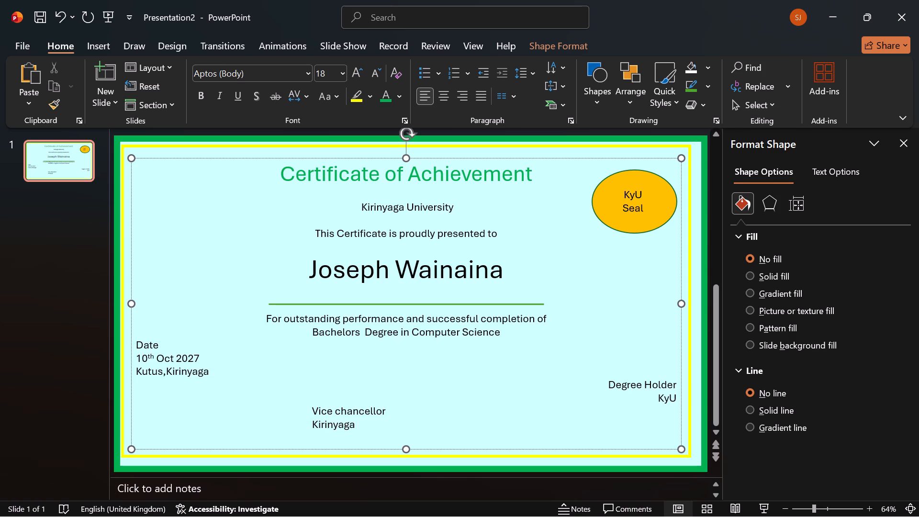
pyautogui.write('Univers')
pyautogui.write('ity')
pyautogui.click(428, 430)
# Extend the certificate text box slightly upward so that its text sits higher, closer to the yellow border.
pyautogui.click(402, 391)
pyautogui.hscroll(1, 409, 267)
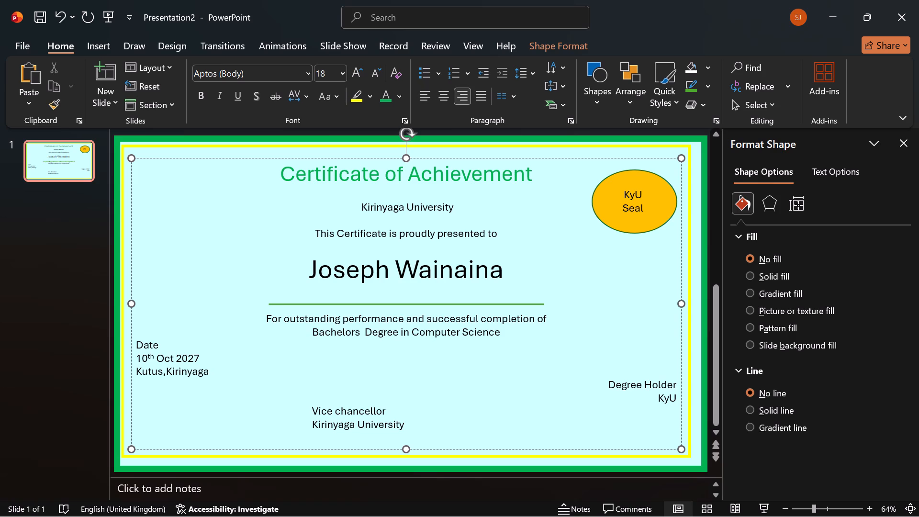
pyautogui.moveTo(130, 159); pyautogui.dragTo(129, 151)
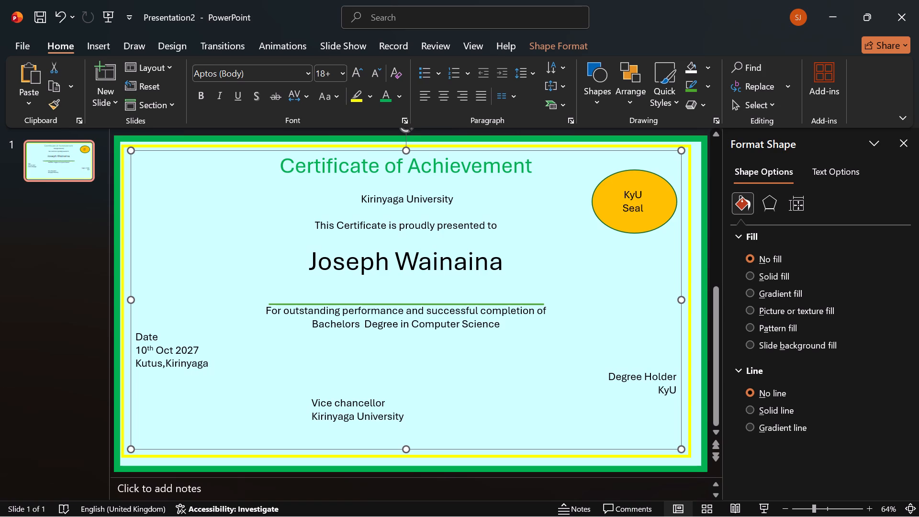
# Insert a blank line above "For outstanding performance" to push that text clear of the green line.
pyautogui.click(543, 257)
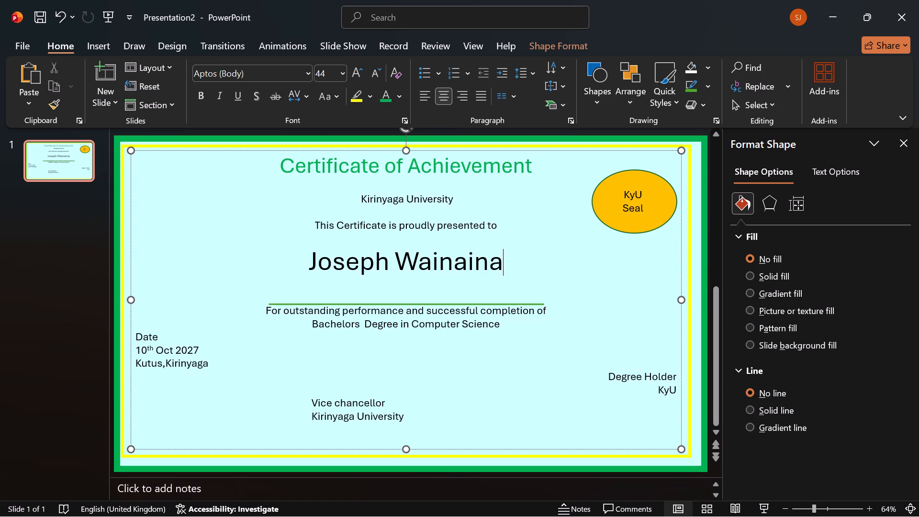
pyautogui.click(548, 303)
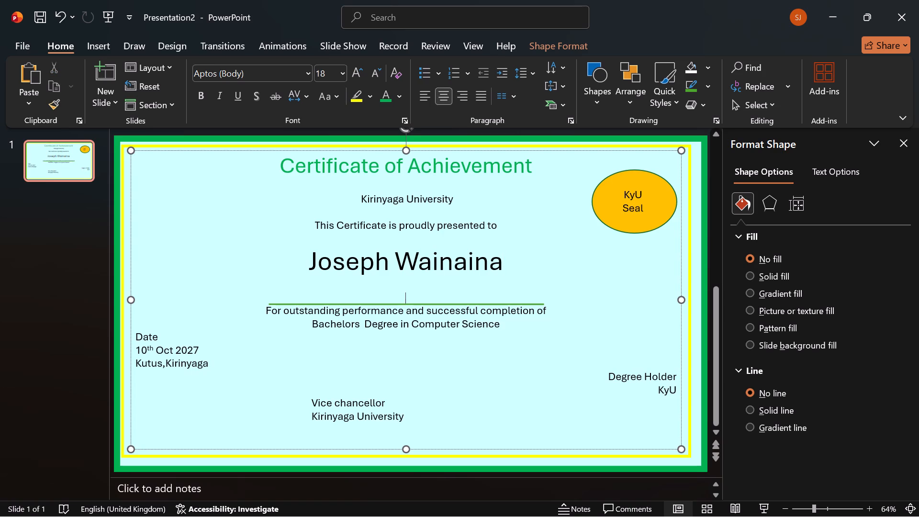
pyautogui.click(548, 303)
pyautogui.click(550, 304)
pyautogui.click(261, 313)
pyautogui.press('Return')
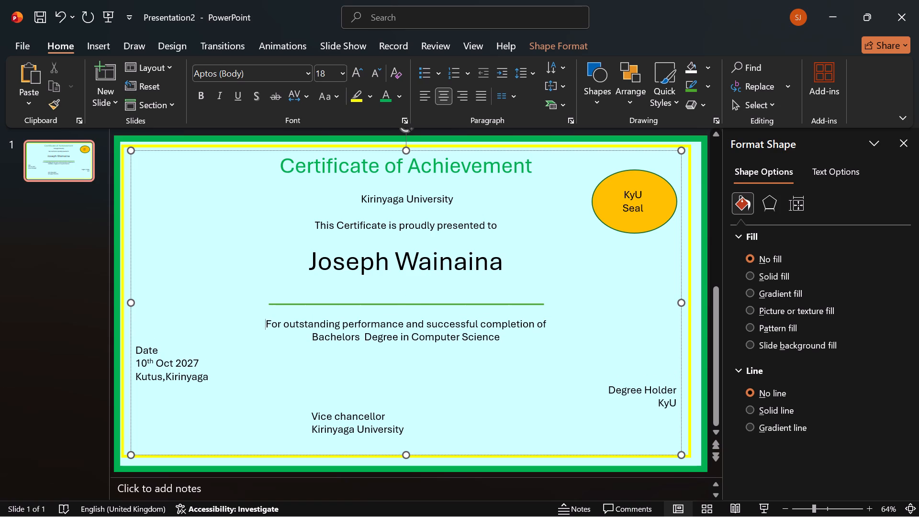
# Save the file as Presentation2 in the local Documents folder under C: » Users » Admin.
pyautogui.hotkey('ctrl', 's')
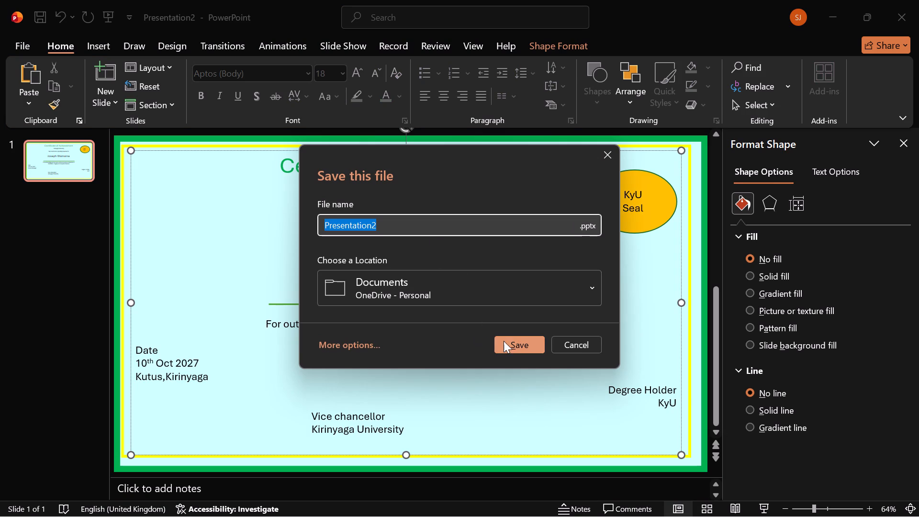
pyautogui.click(549, 298)
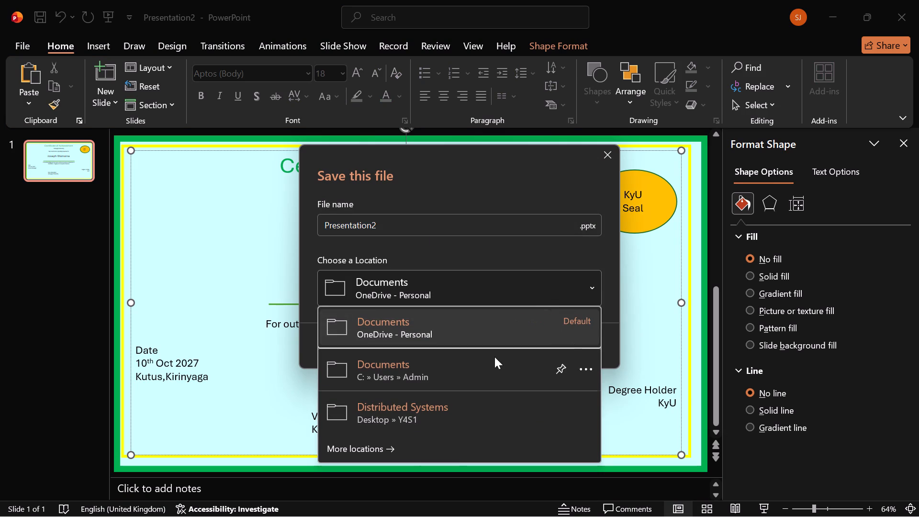
pyautogui.scroll(-2, 485, 363)
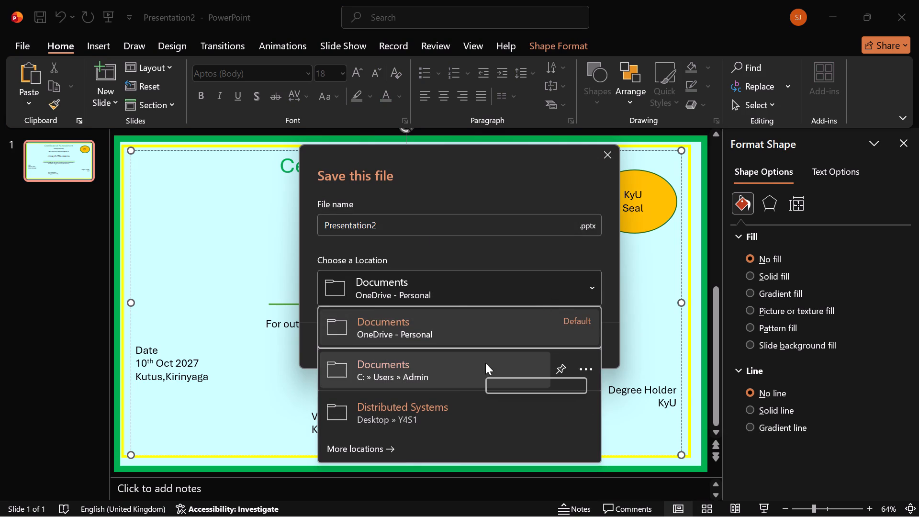
pyautogui.scroll(-1, 485, 363)
pyautogui.click(463, 363)
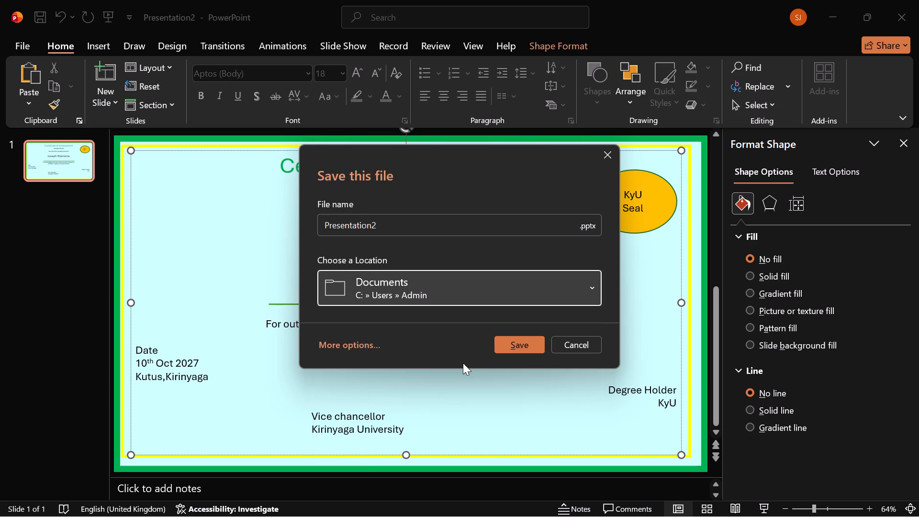
pyautogui.click(518, 343)
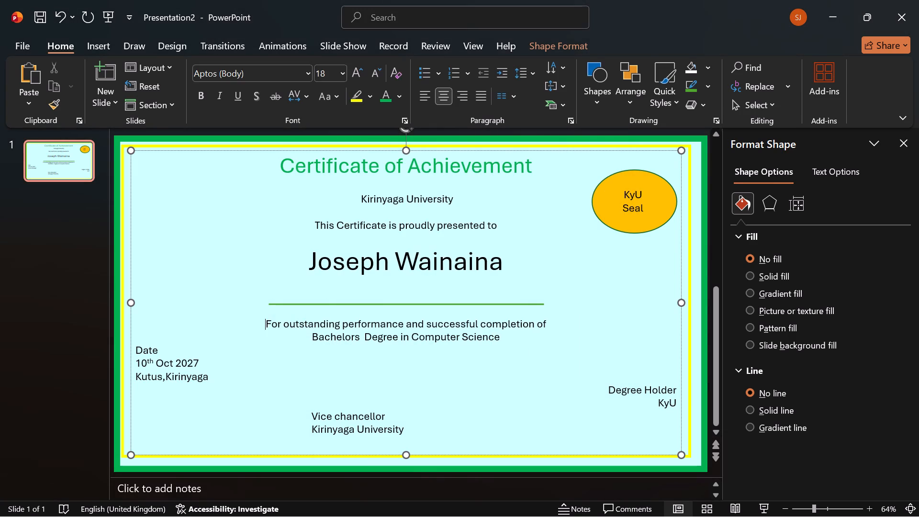
# Change the font colour of the text from "For outstanding performance" through "Date" to medium grey.
pyautogui.moveTo(260, 325); pyautogui.dragTo(499, 349)
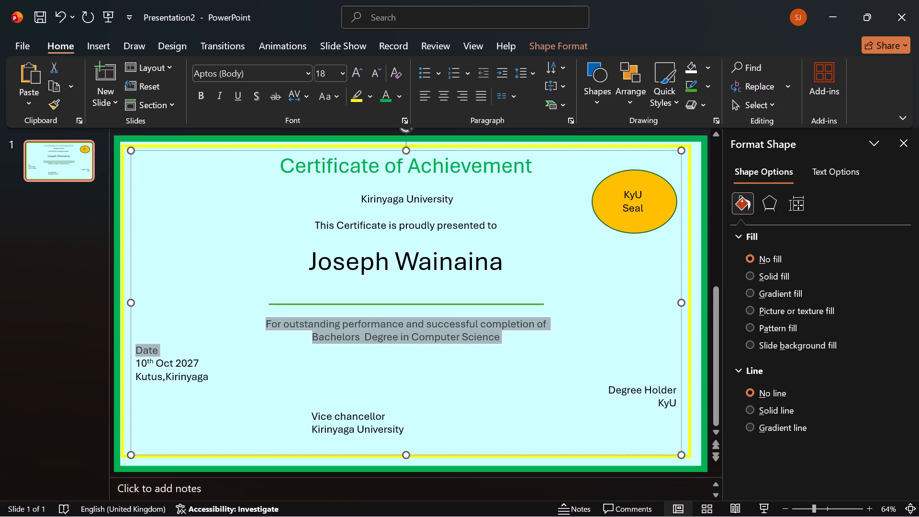
pyautogui.moveTo(499, 349); pyautogui.dragTo(500, 348)
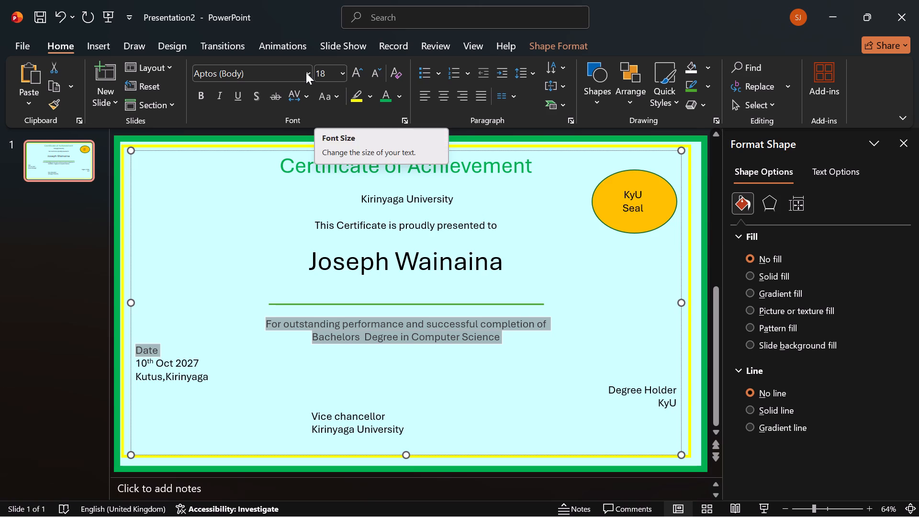
pyautogui.click(399, 99)
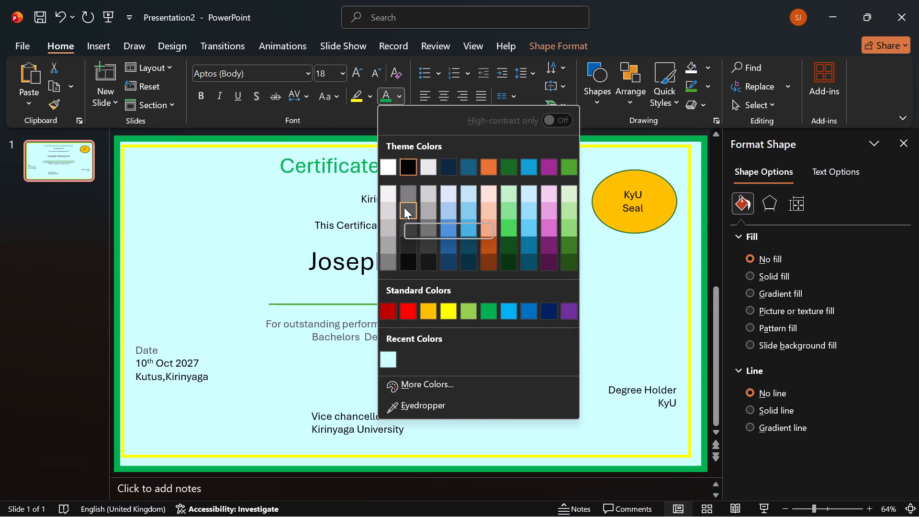
pyautogui.click(409, 195)
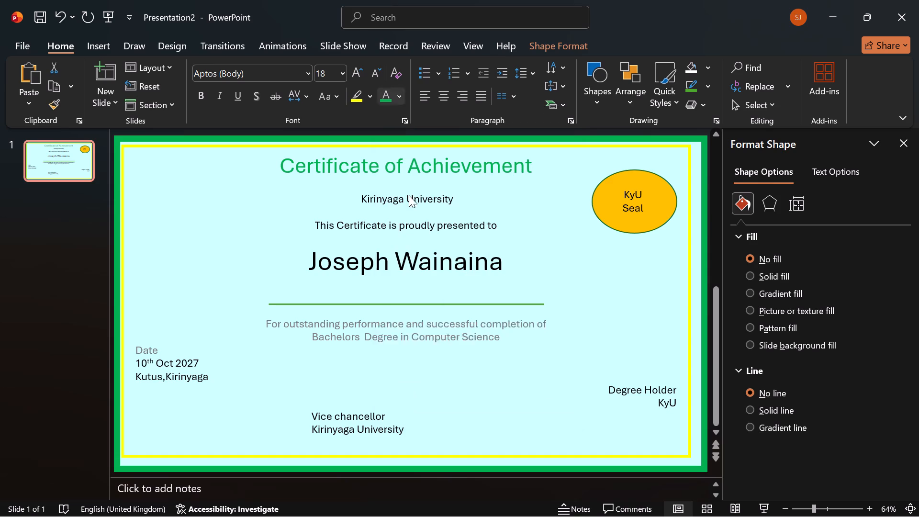
pyautogui.click(587, 323)
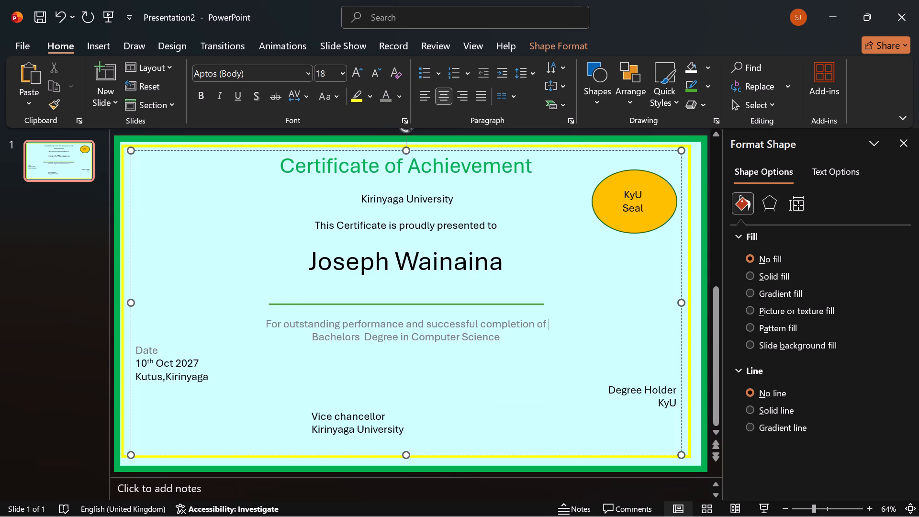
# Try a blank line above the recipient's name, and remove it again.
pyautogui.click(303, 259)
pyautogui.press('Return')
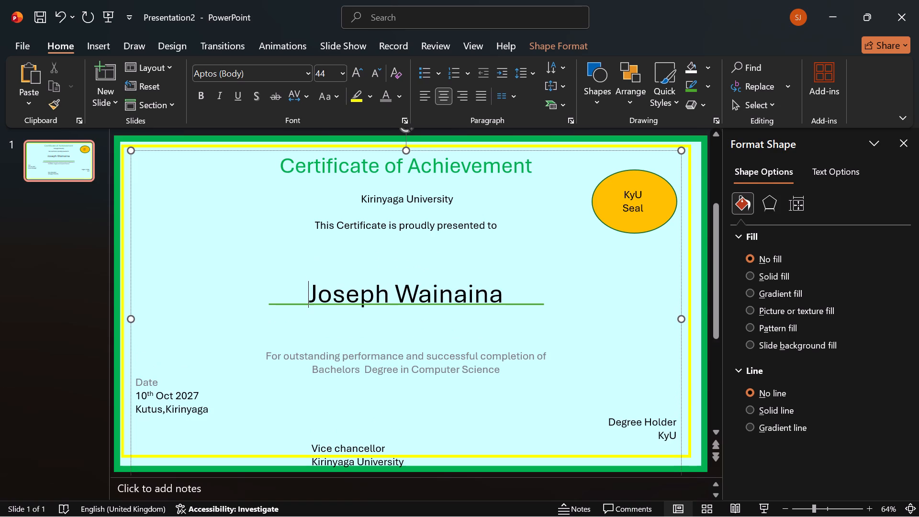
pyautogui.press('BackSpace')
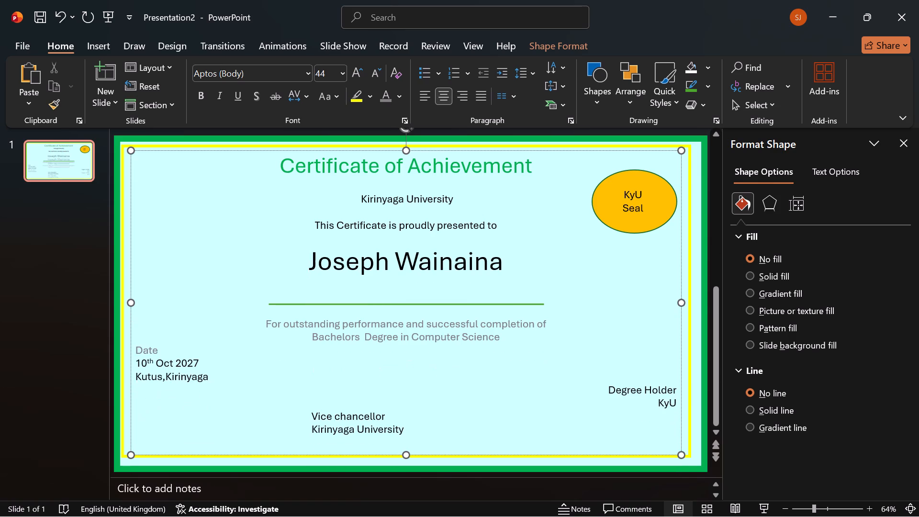
# Set the font size of the recipient's name to 36.
pyautogui.moveTo(306, 257); pyautogui.dragTo(481, 275)
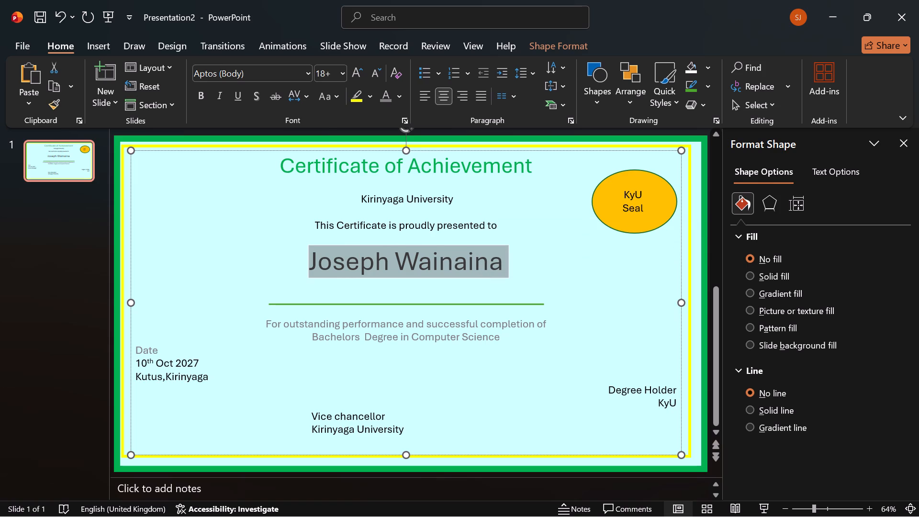
pyautogui.click(341, 78)
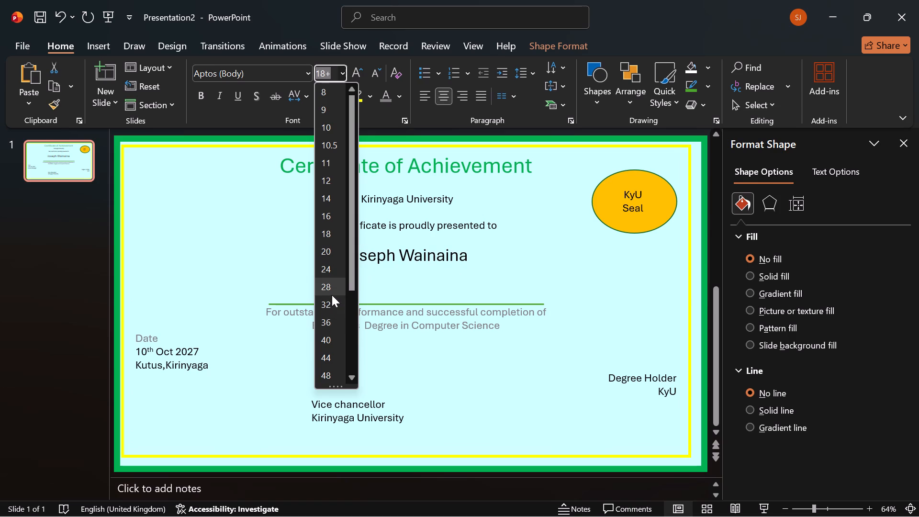
pyautogui.click(332, 328)
pyautogui.click(323, 270)
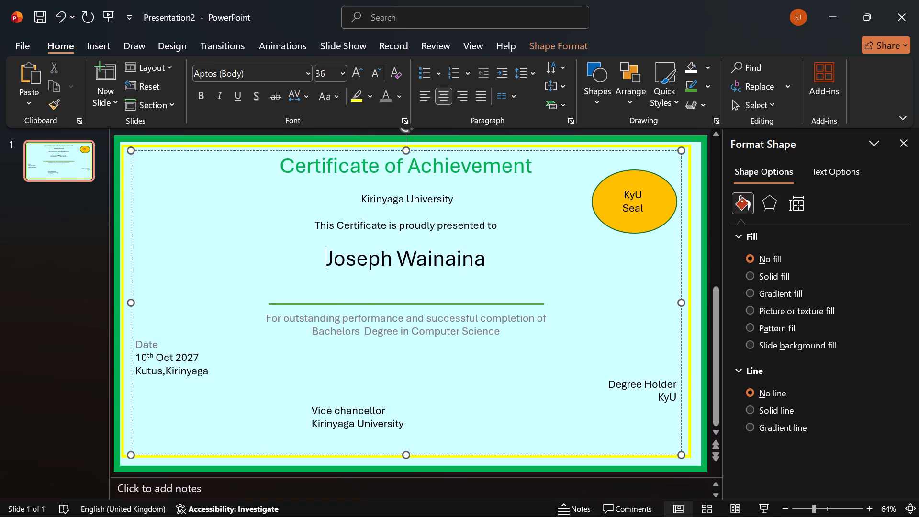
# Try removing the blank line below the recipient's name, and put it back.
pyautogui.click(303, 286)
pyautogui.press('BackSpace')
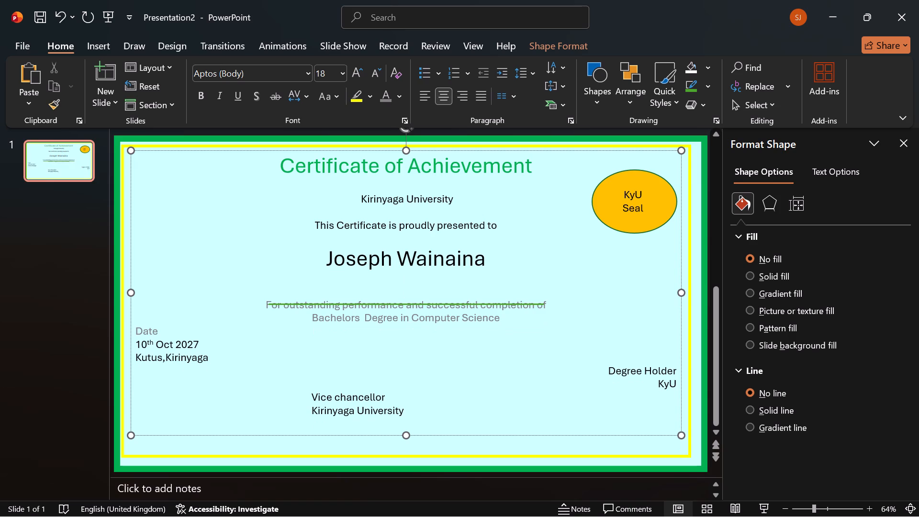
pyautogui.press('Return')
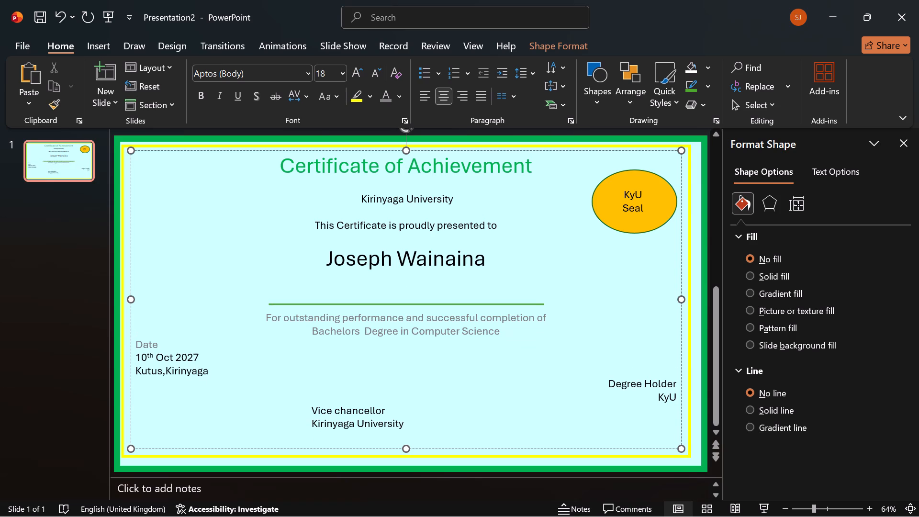
# Move the green divider line up so it sits closer beneath the recipient's name.
pyautogui.click(348, 305)
pyautogui.moveTo(348, 305); pyautogui.dragTo(348, 295)
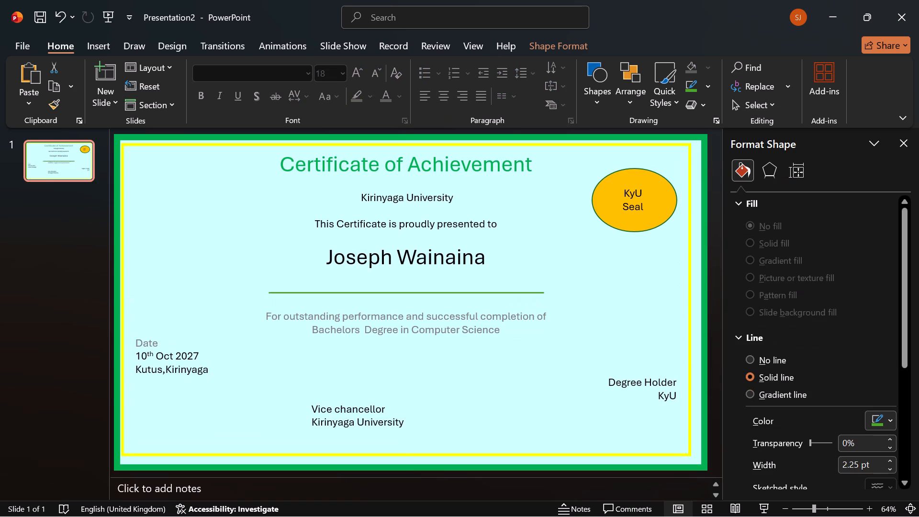
pyautogui.moveTo(348, 295); pyautogui.dragTo(349, 290)
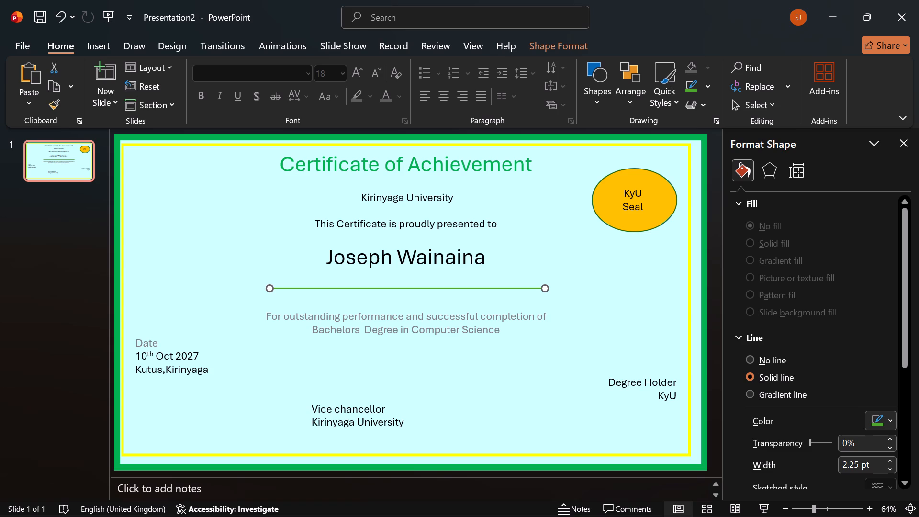
pyautogui.click(368, 294)
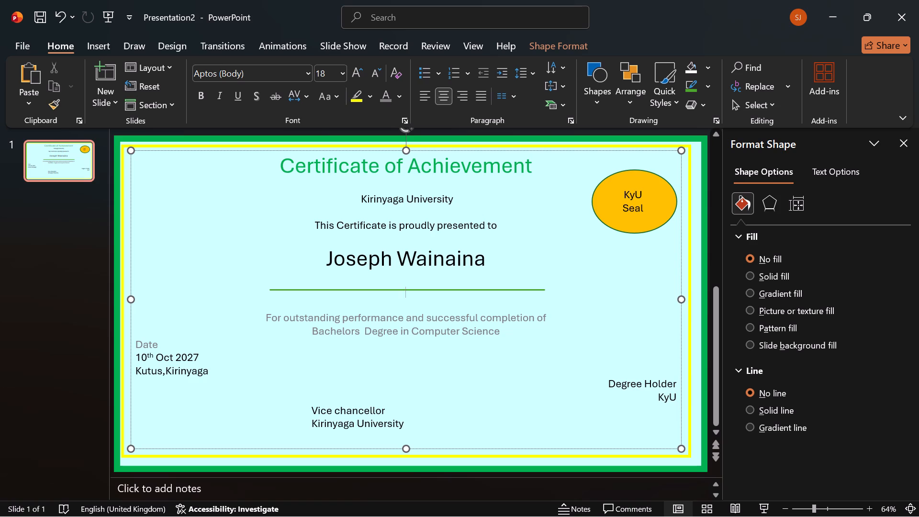
# Add a comma and a space after "Kirinyaga University" under "Vice chancellor".
pyautogui.click(425, 423)
pyautogui.press(',')
pyautogui.press('space')
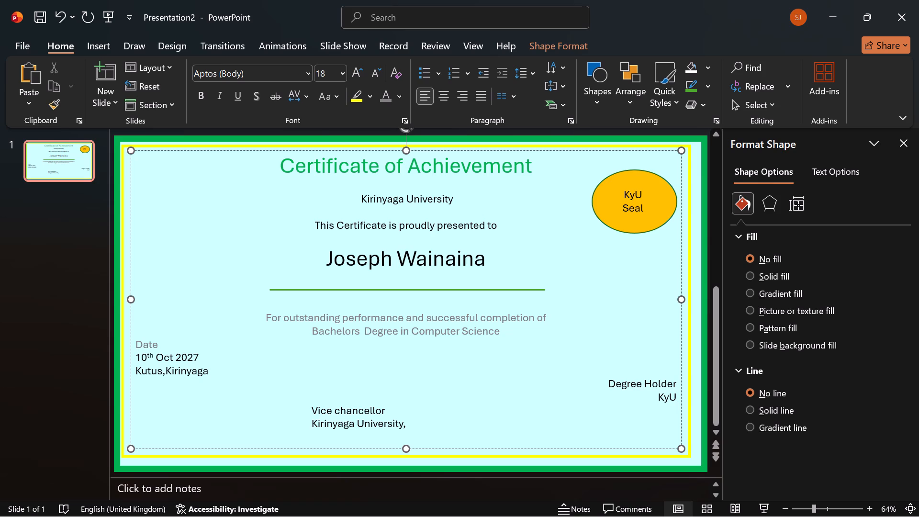
# Draw a freehand scribble signature, about 3.3 cm wide and 1.7 cm high, just after "Kirinyaga University," in the Vice chancellor block.
pyautogui.click(92, 47)
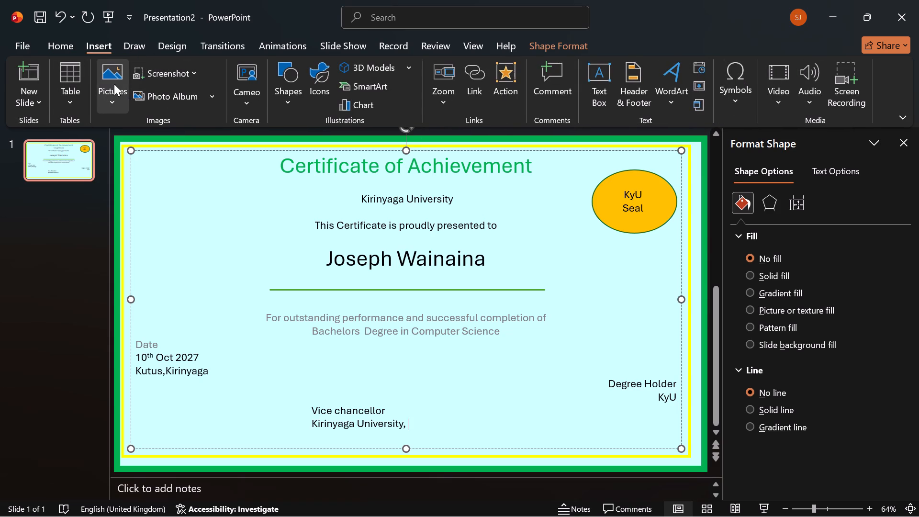
pyautogui.click(114, 108)
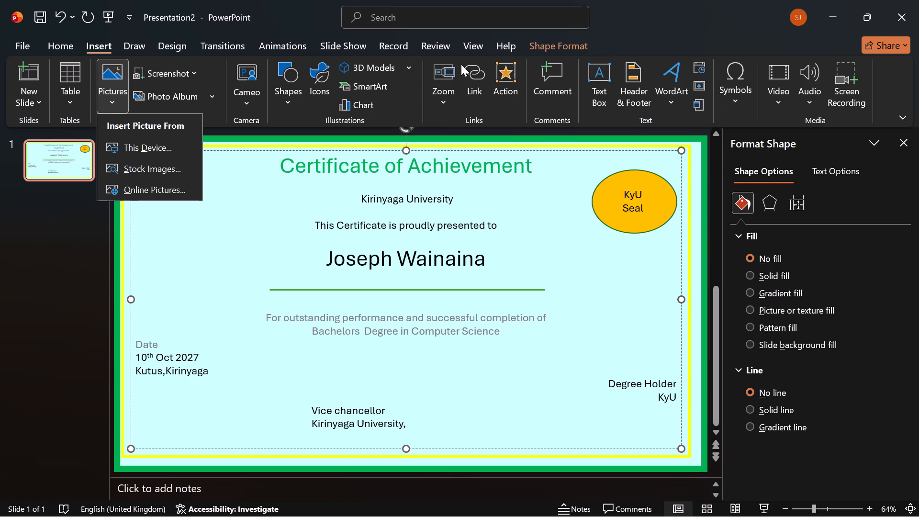
pyautogui.click(287, 103)
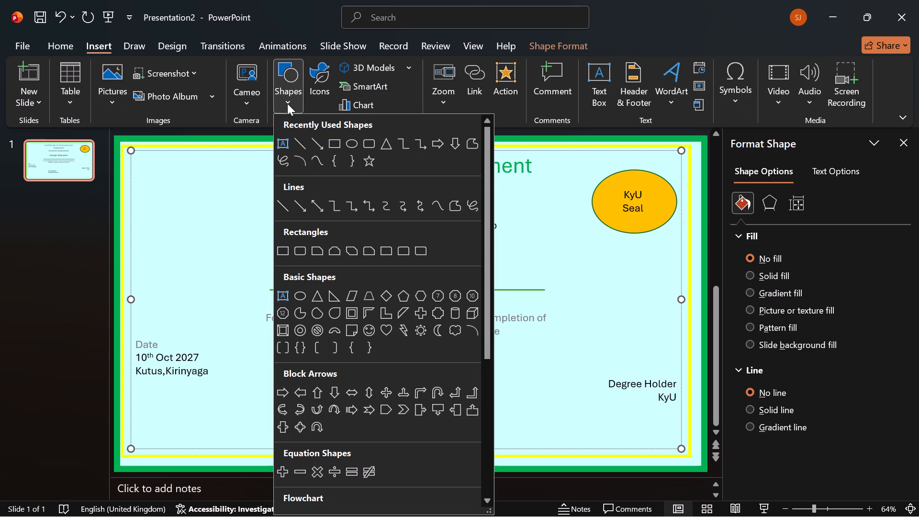
pyautogui.click(287, 164)
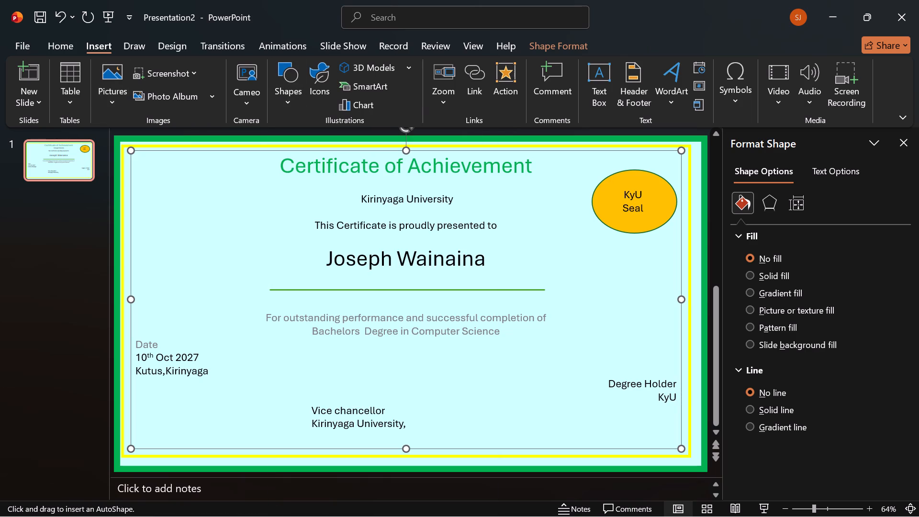
pyautogui.moveTo(418, 422); pyautogui.dragTo(421, 422)
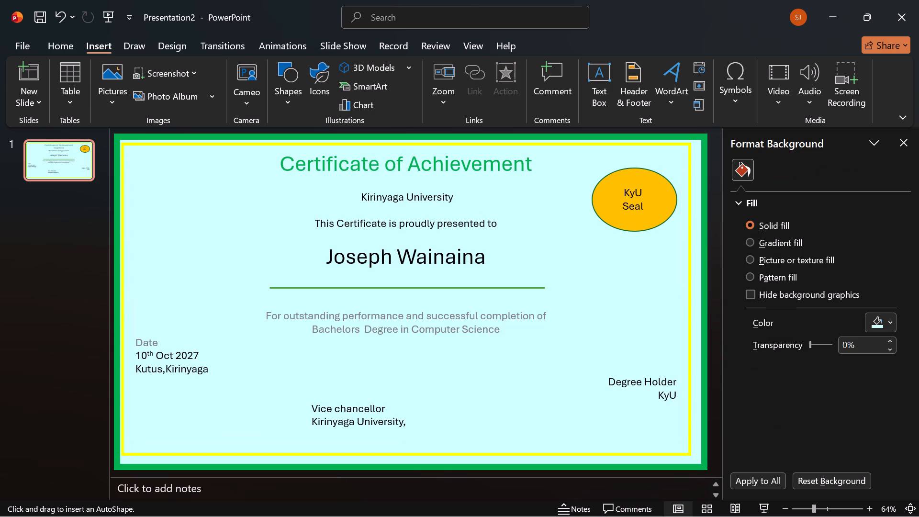
pyautogui.moveTo(421, 422); pyautogui.dragTo(452, 432)
pyautogui.moveTo(452, 432); pyautogui.dragTo(472, 430)
pyautogui.moveTo(472, 430); pyautogui.dragTo(472, 430)
pyautogui.click(515, 410)
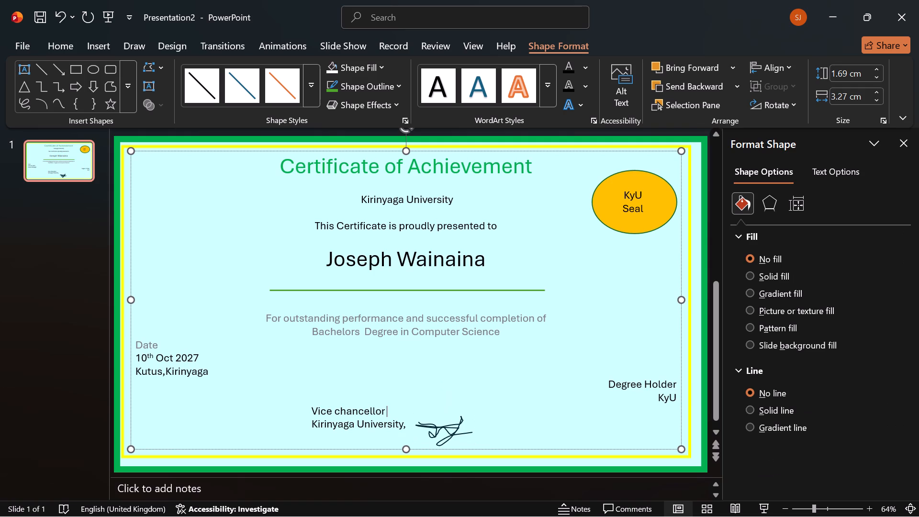
# Save the presentation.
pyautogui.hotkey('ctrl', 's')
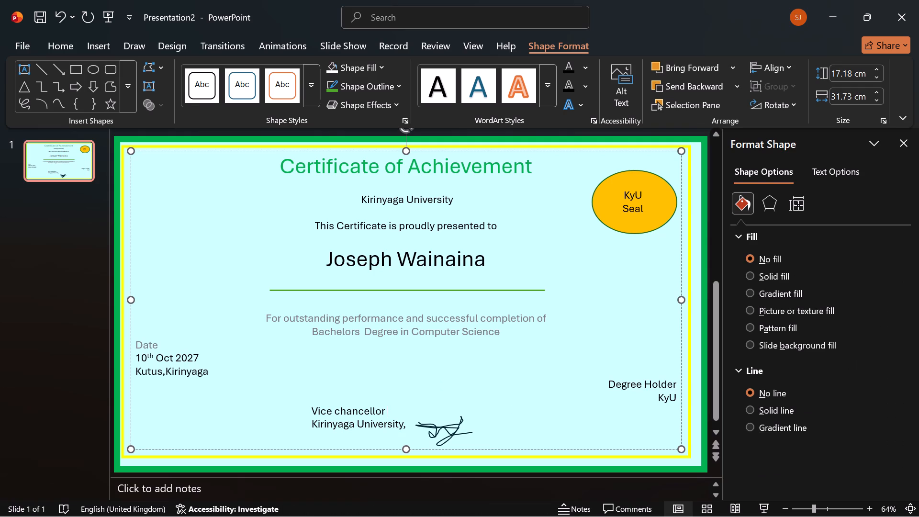
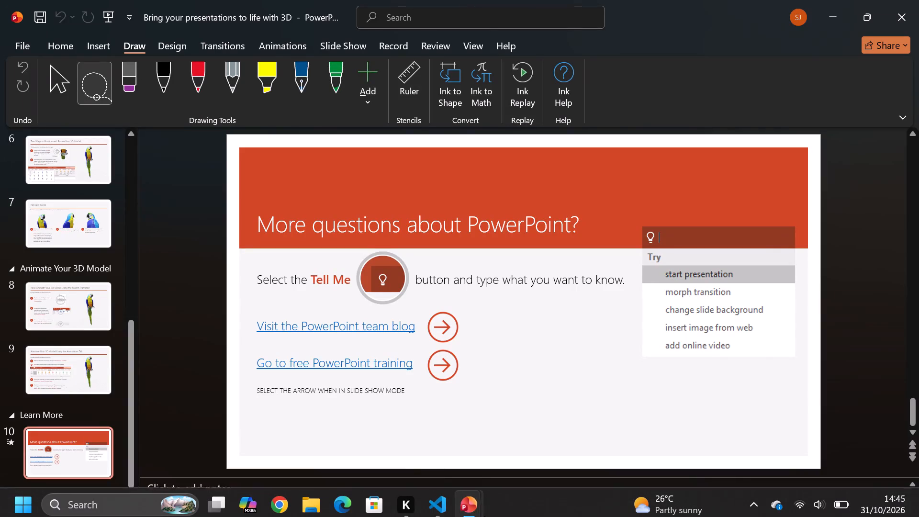
# Switch back to the Presentation2 window containing the certificate slide.
pyautogui.click(520, 436)
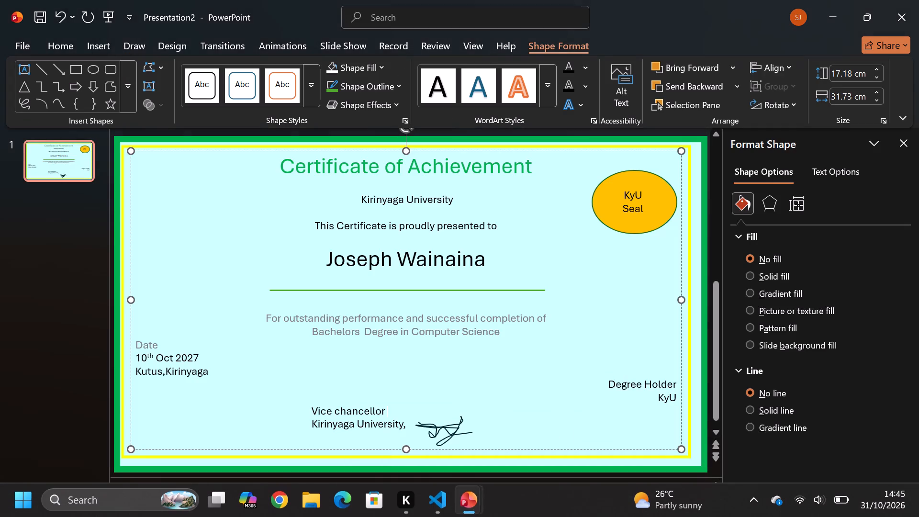
pyautogui.scroll(-1, 565, 293)
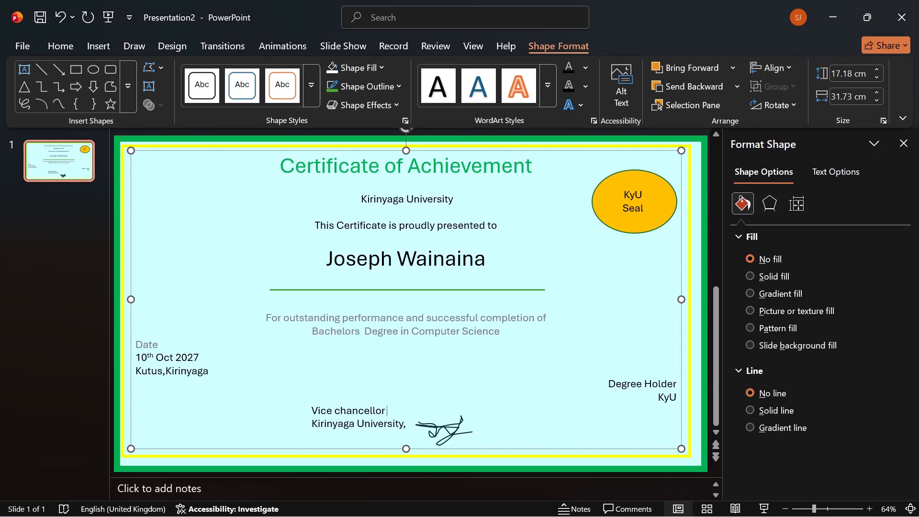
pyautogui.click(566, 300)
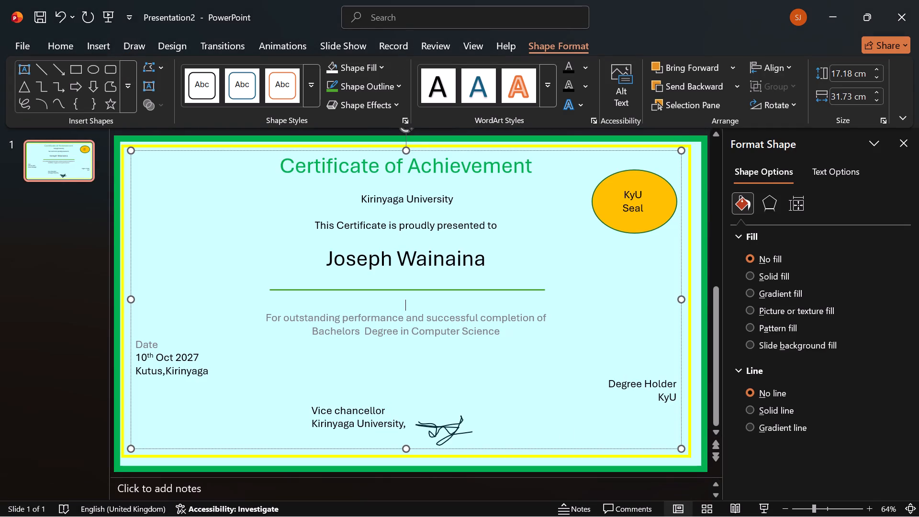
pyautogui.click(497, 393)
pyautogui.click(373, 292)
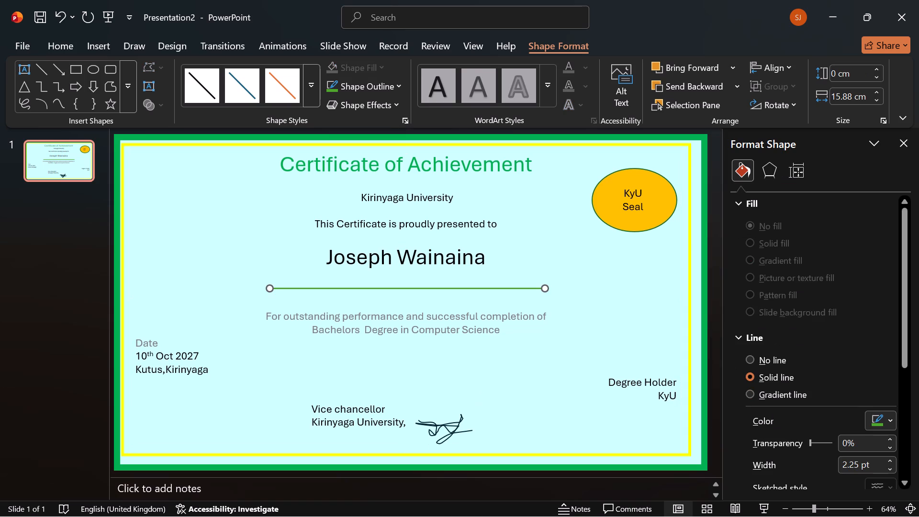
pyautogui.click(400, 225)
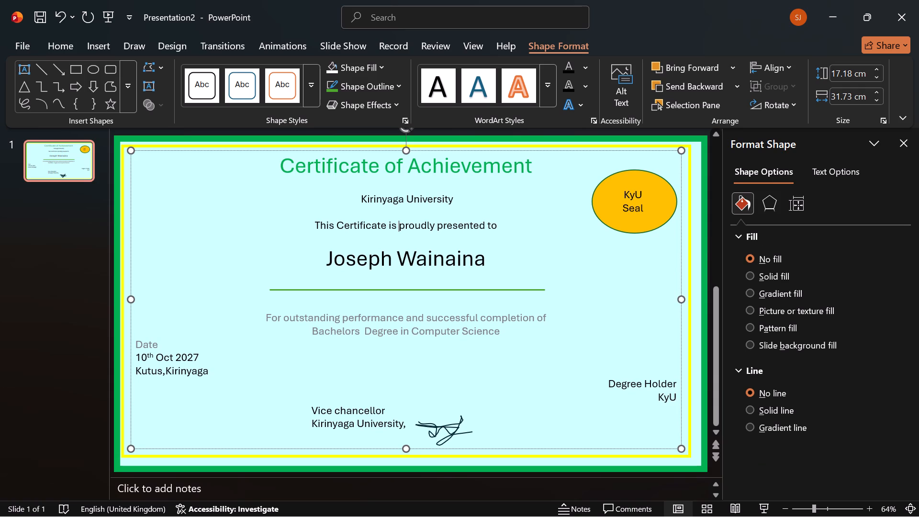